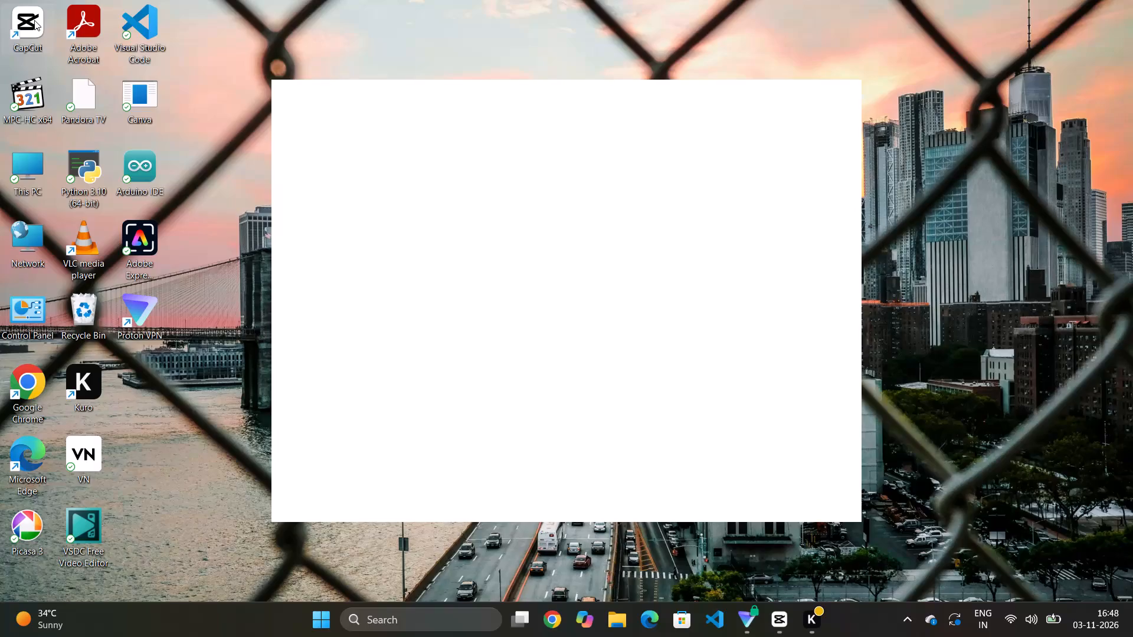
Open CapCut from the desktop and bring the editing window of project 1103 (1) to the front.
{"action": "double_click", "coordinate": [34, 20]}
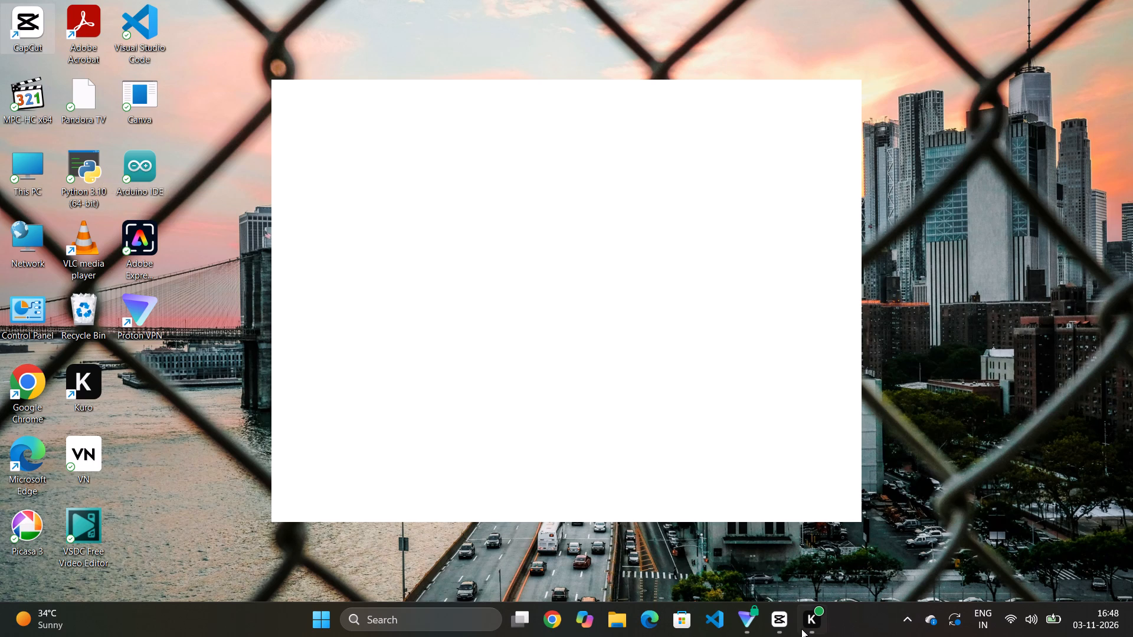
{"action": "left_click", "coordinate": [786, 625]}
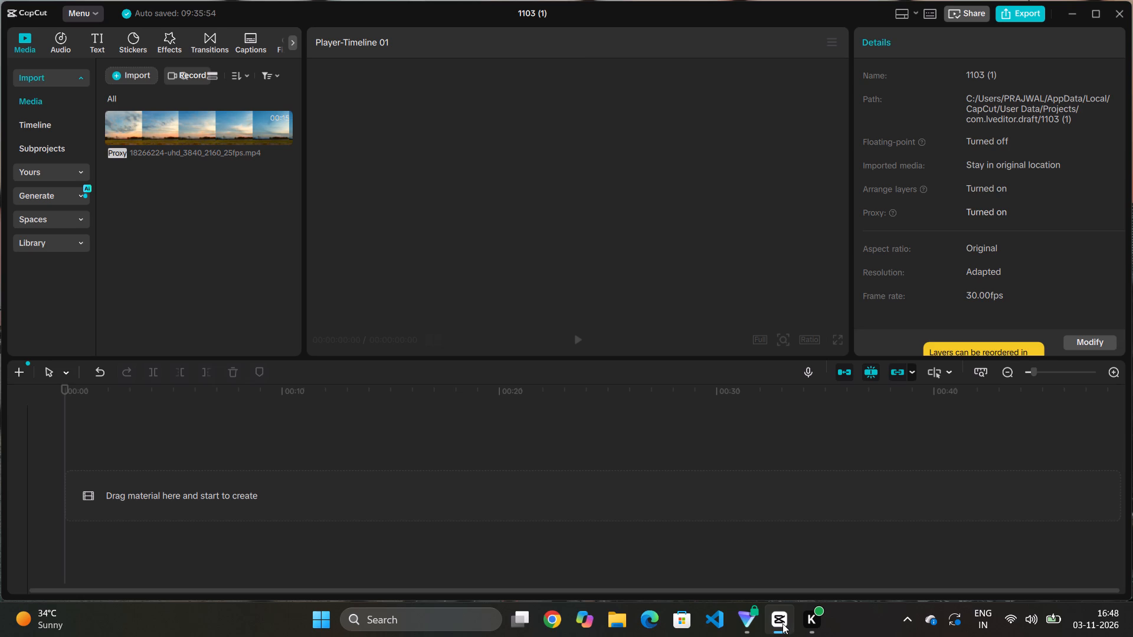
Preview the imported sunset field clip 18266224-uhd_3840_2160_25fps.mp4 from the project media.
{"action": "left_click", "coordinate": [193, 139]}
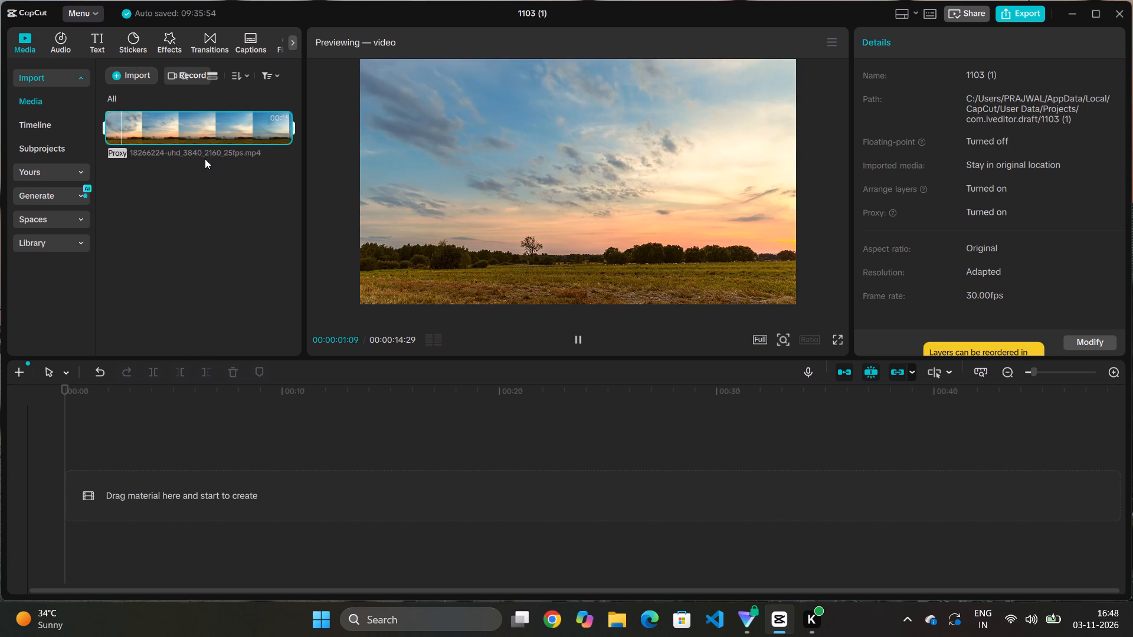
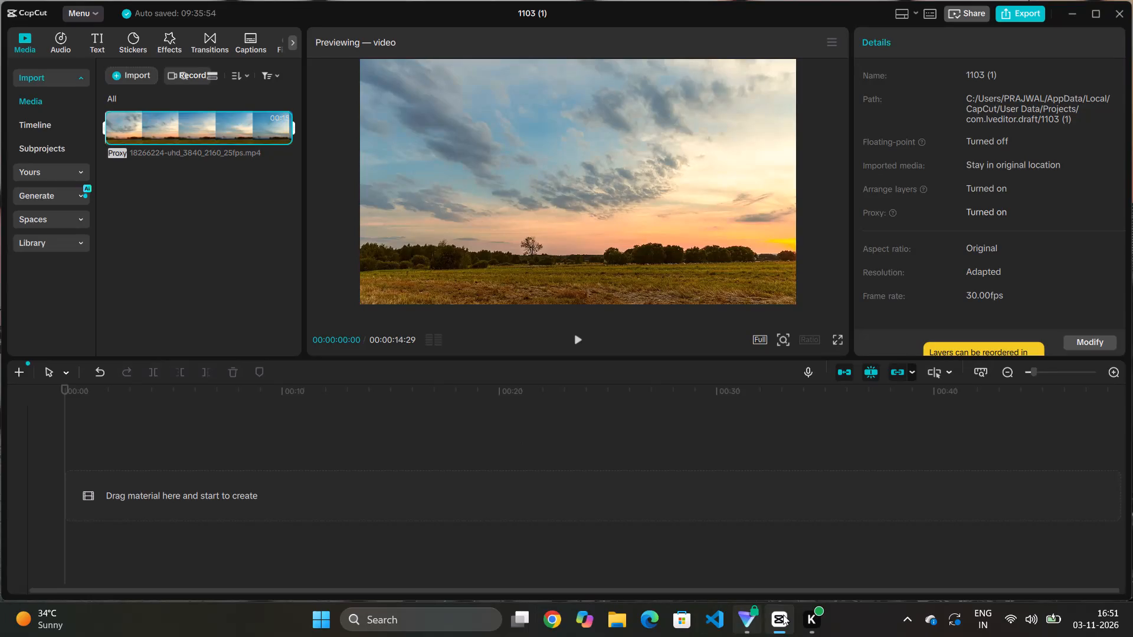
Switch to Chrome, search Google for "face video for editing" and open the Pexels Free Face Videos result.
{"action": "left_click", "coordinate": [555, 630]}
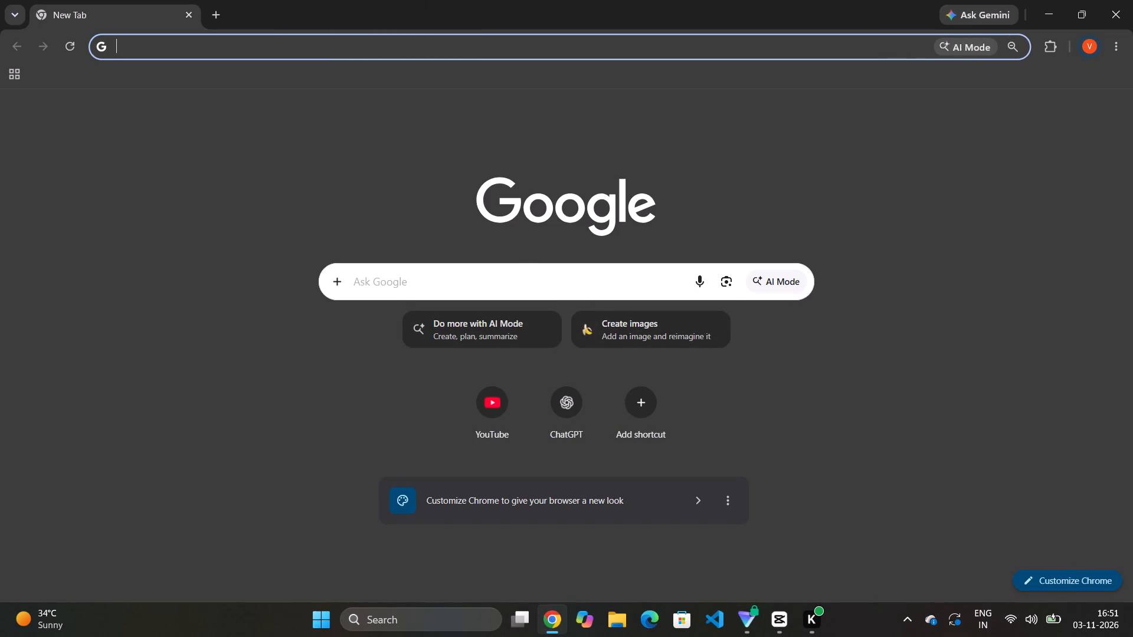
{"action": "key", "text": "f"}
{"action": "type", "text": "ace"}
{"action": "key", "text": "space"}
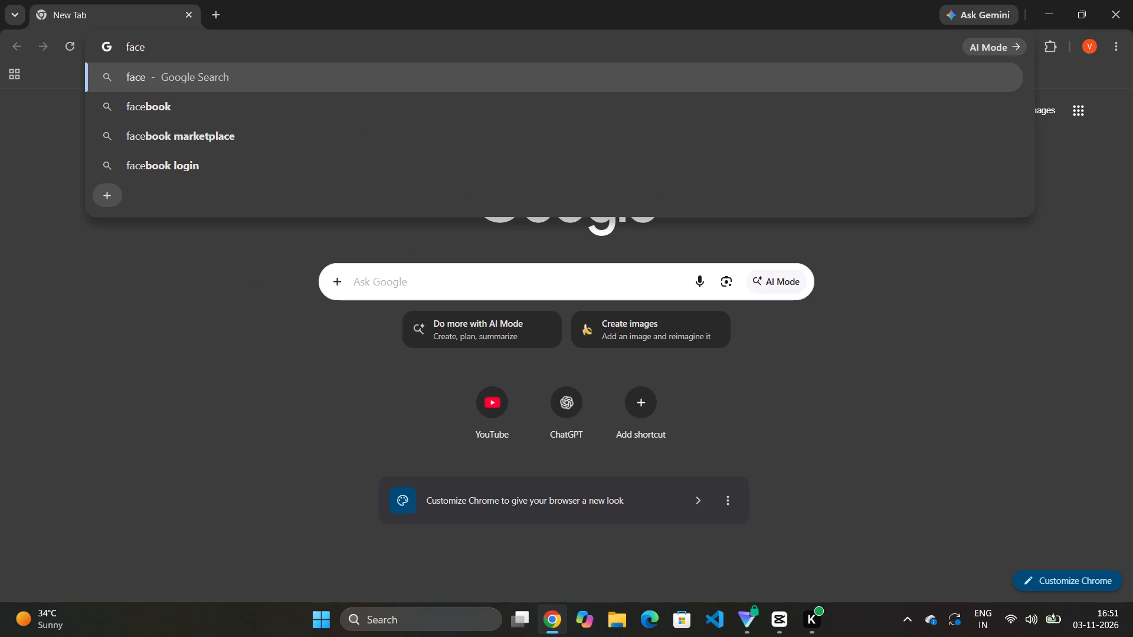
{"action": "key", "text": "space"}
{"action": "type", "text": "video"}
{"action": "key", "text": "space"}
{"action": "type", "text": "for editing"}
{"action": "key", "text": "Return"}
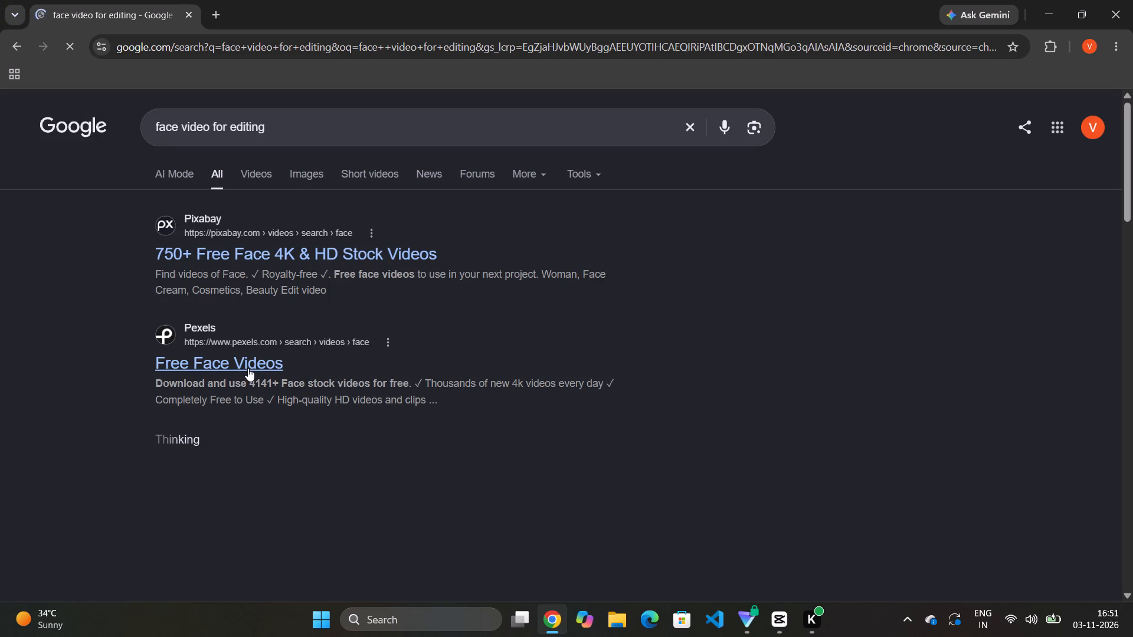
{"action": "left_click", "coordinate": [248, 367]}
{"action": "double_click", "coordinate": [248, 367]}
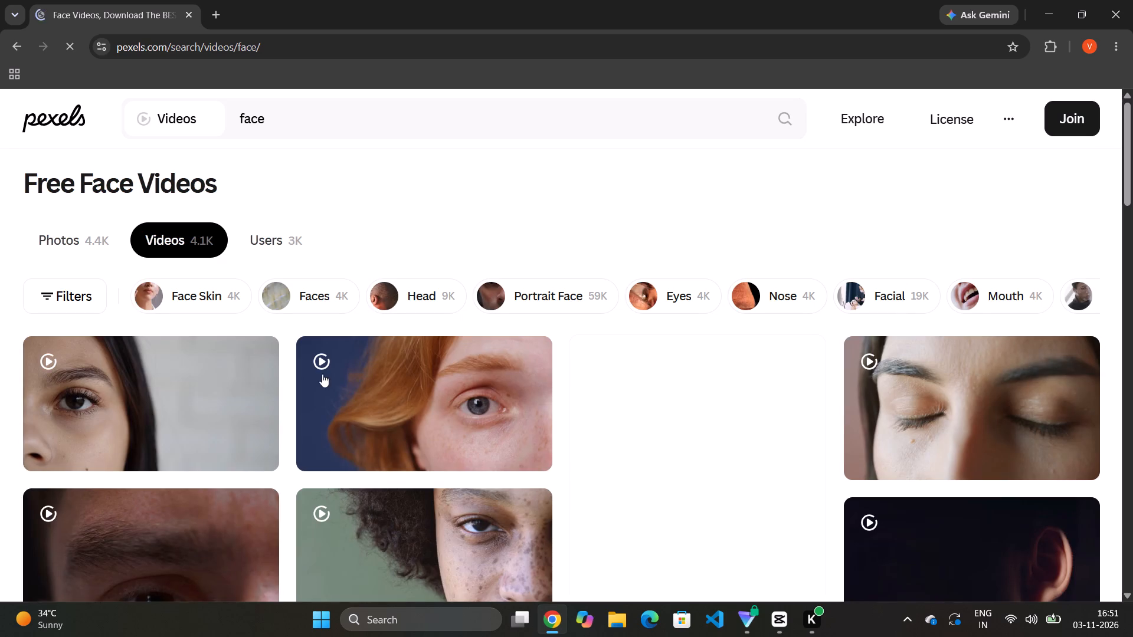
Browse the Pexels face video results for a clip suitable for the edit.
{"action": "scroll", "coordinate": [367, 374], "scroll_direction": "down", "scroll_amount": 7}
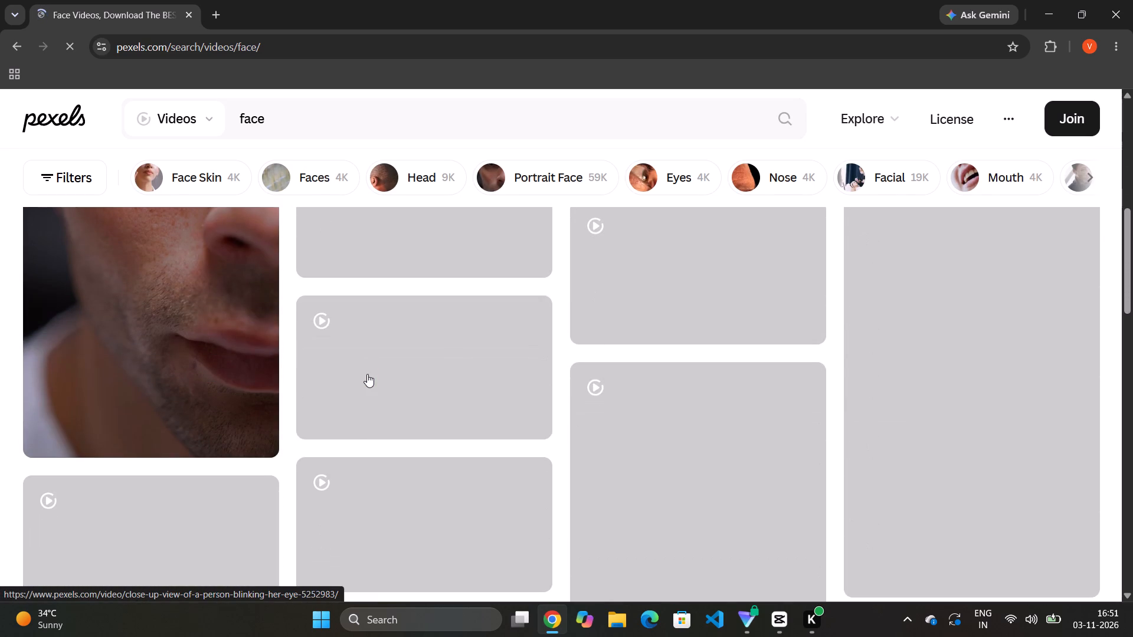
{"action": "scroll", "coordinate": [367, 373], "scroll_direction": "up", "scroll_amount": 3}
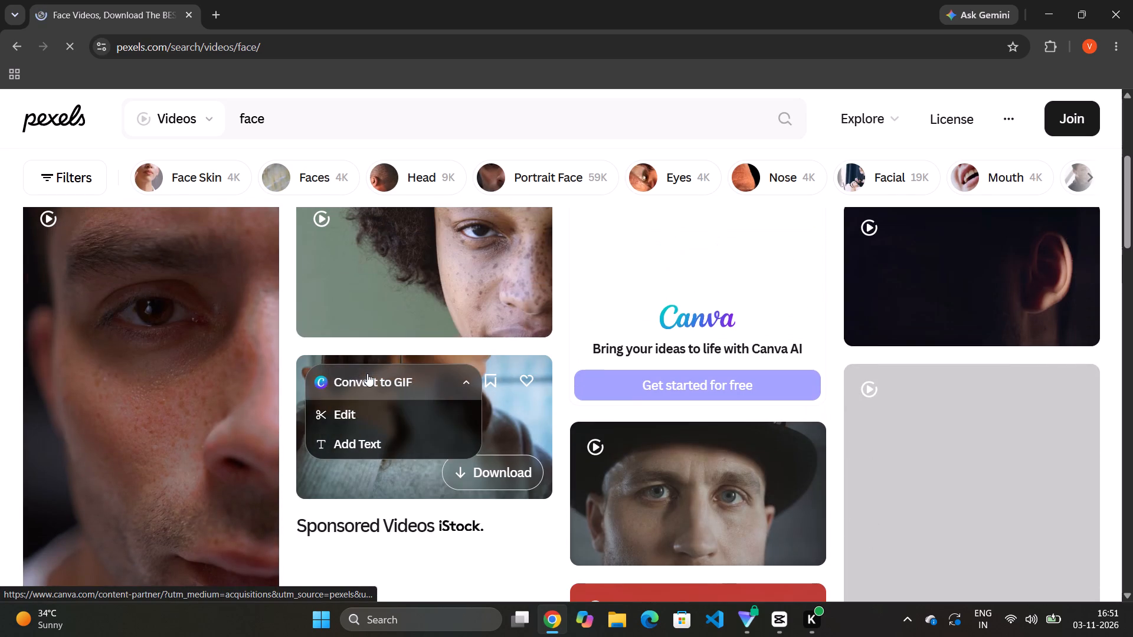
{"action": "scroll", "coordinate": [367, 373], "scroll_direction": "down", "scroll_amount": 7}
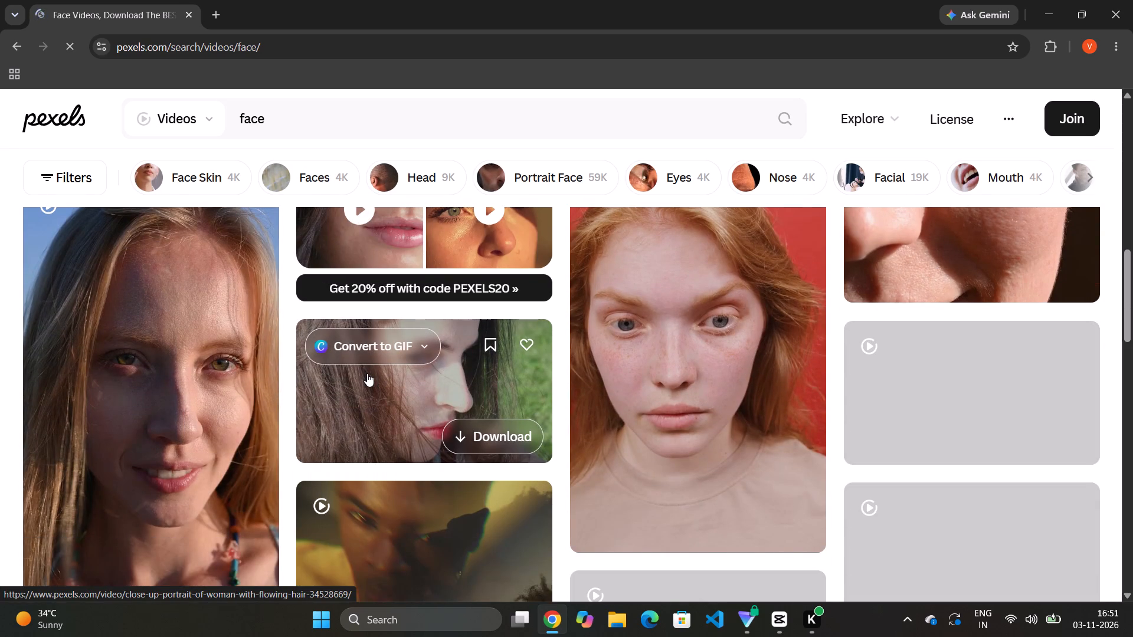
{"action": "scroll", "coordinate": [367, 373], "scroll_direction": "down", "scroll_amount": 4}
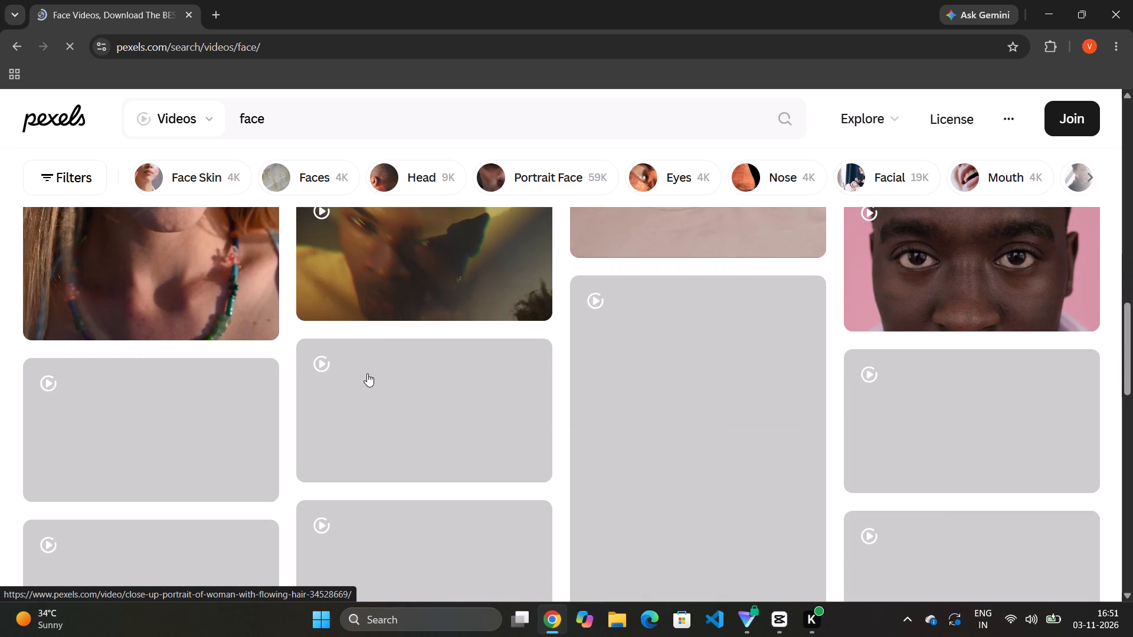
{"action": "scroll", "coordinate": [367, 373], "scroll_direction": "up", "scroll_amount": 4}
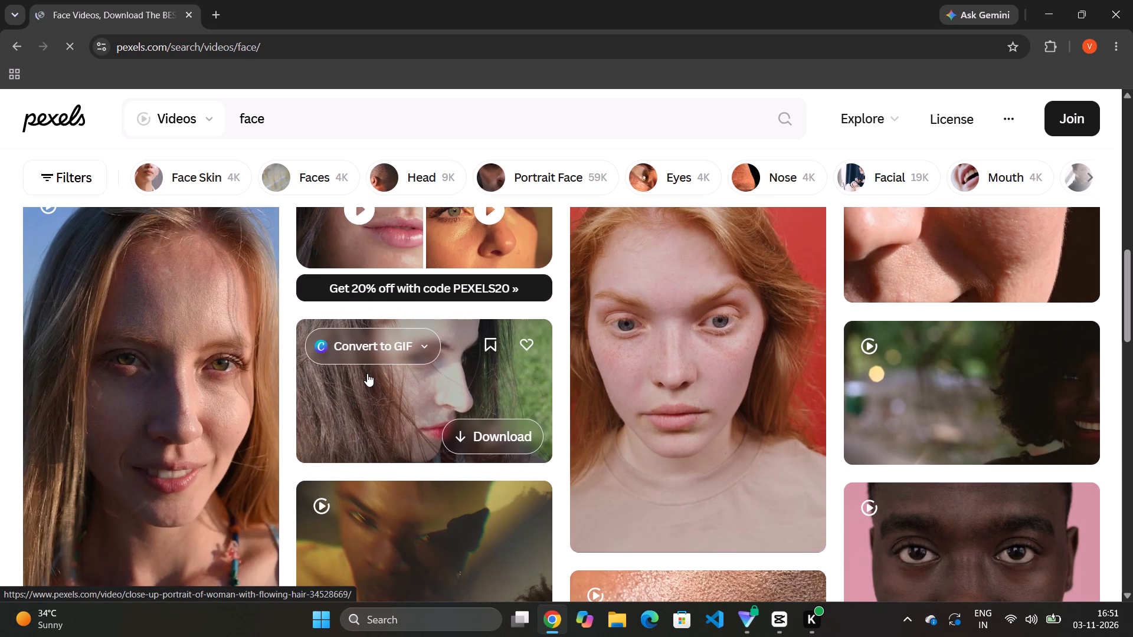
{"action": "scroll", "coordinate": [367, 373], "scroll_direction": "down", "scroll_amount": 9}
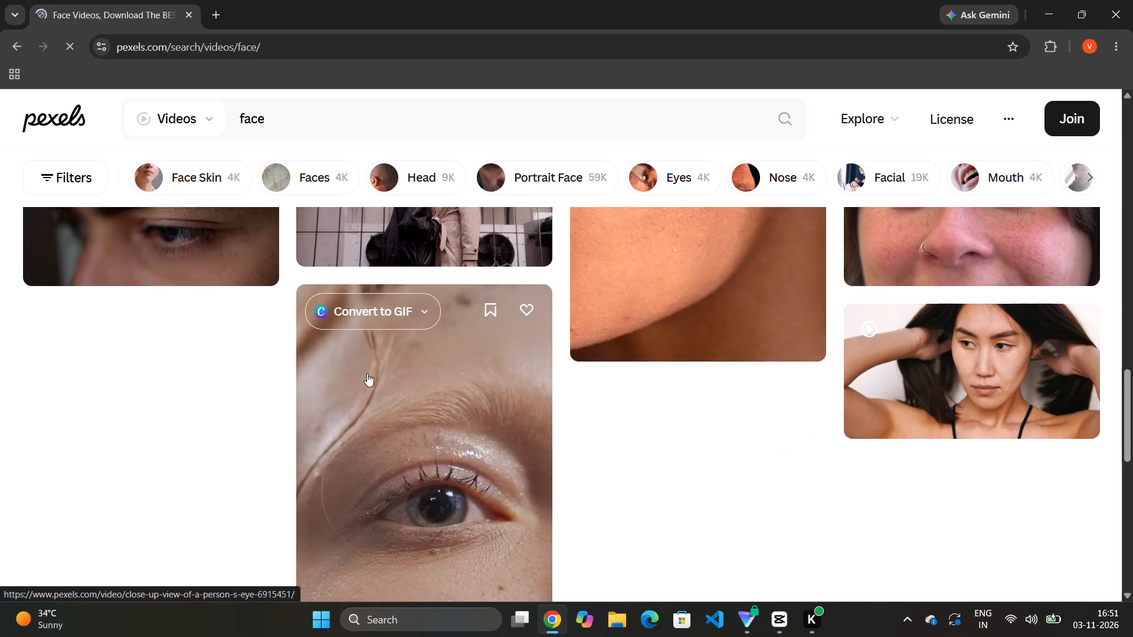
{"action": "scroll", "coordinate": [367, 373], "scroll_direction": "up", "scroll_amount": 5}
{"action": "scroll", "coordinate": [367, 373], "scroll_direction": "down", "scroll_amount": 6}
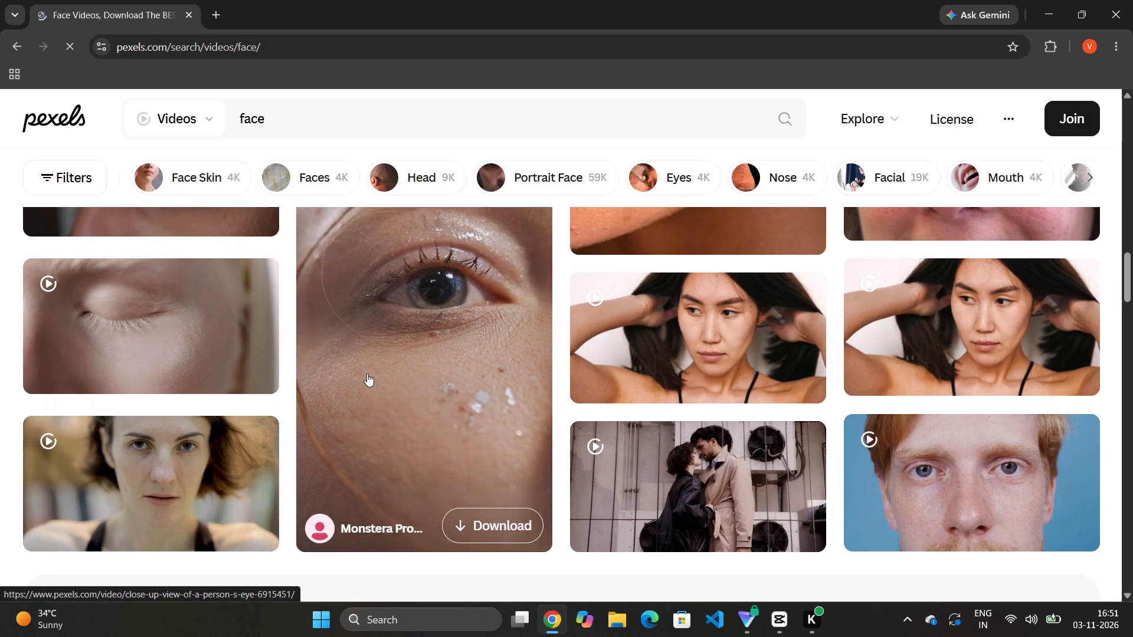
{"action": "scroll", "coordinate": [506, 393], "scroll_direction": "down", "scroll_amount": 5}
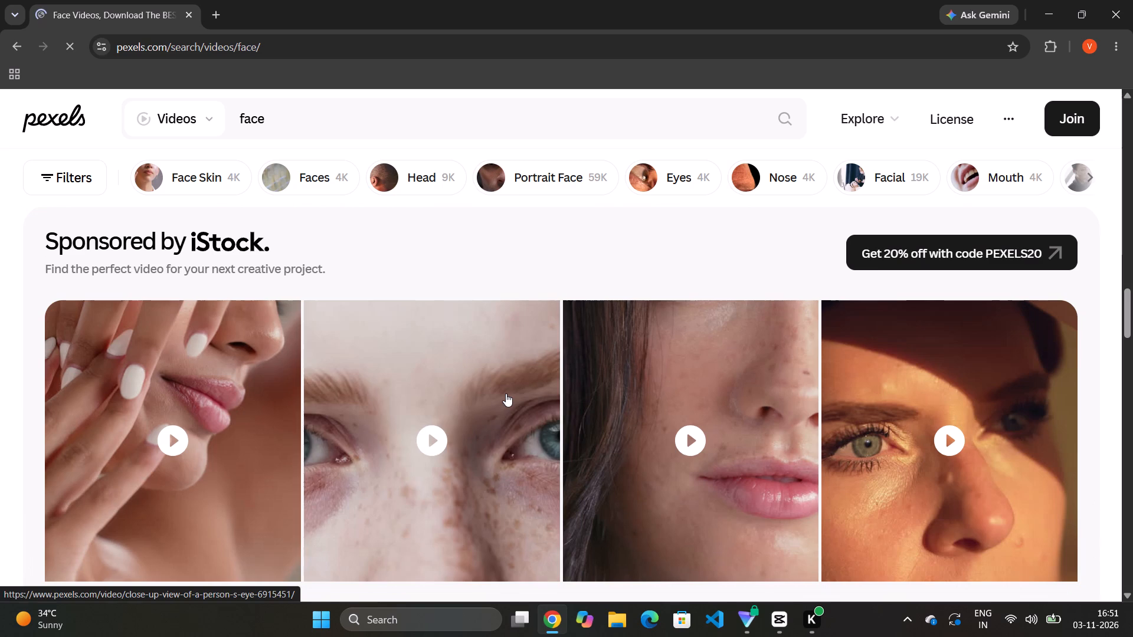
{"action": "scroll", "coordinate": [506, 393], "scroll_direction": "down", "scroll_amount": 4}
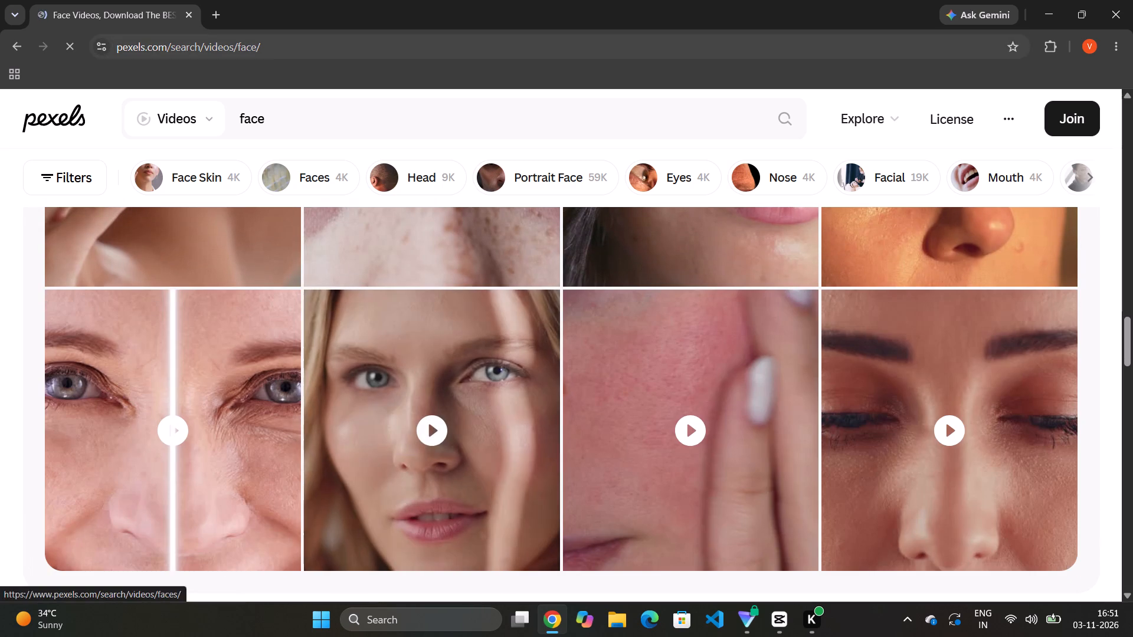
Search the Pexels videos for "face with background".
{"action": "left_click", "coordinate": [389, 122]}
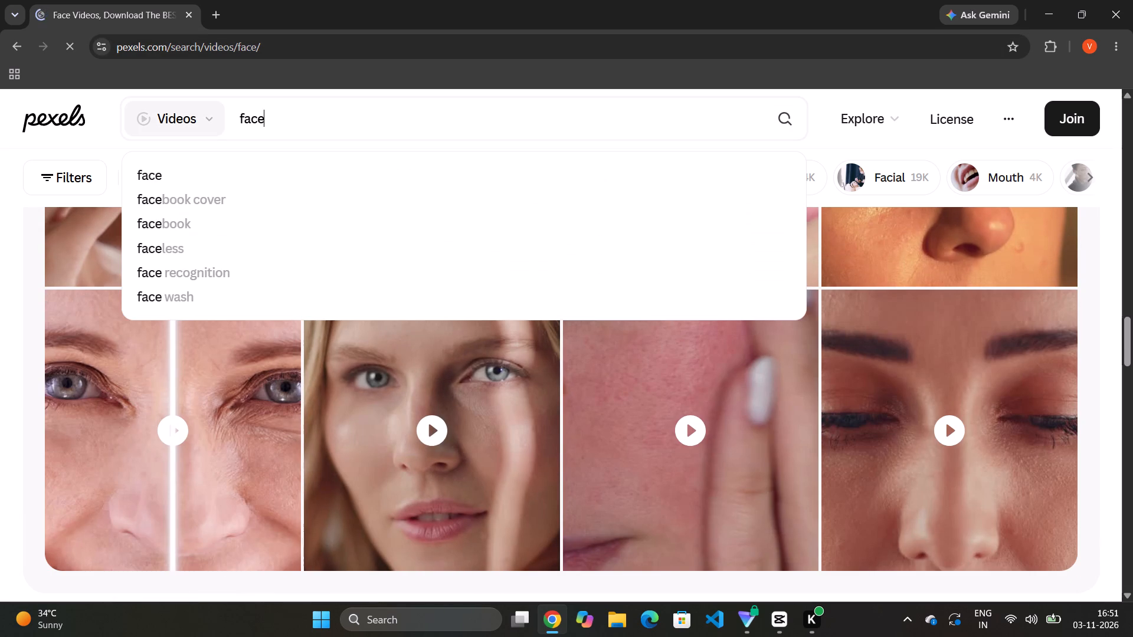
{"action": "key", "text": "space"}
{"action": "type", "text": "with backgroung"}
{"action": "key", "text": "Return"}
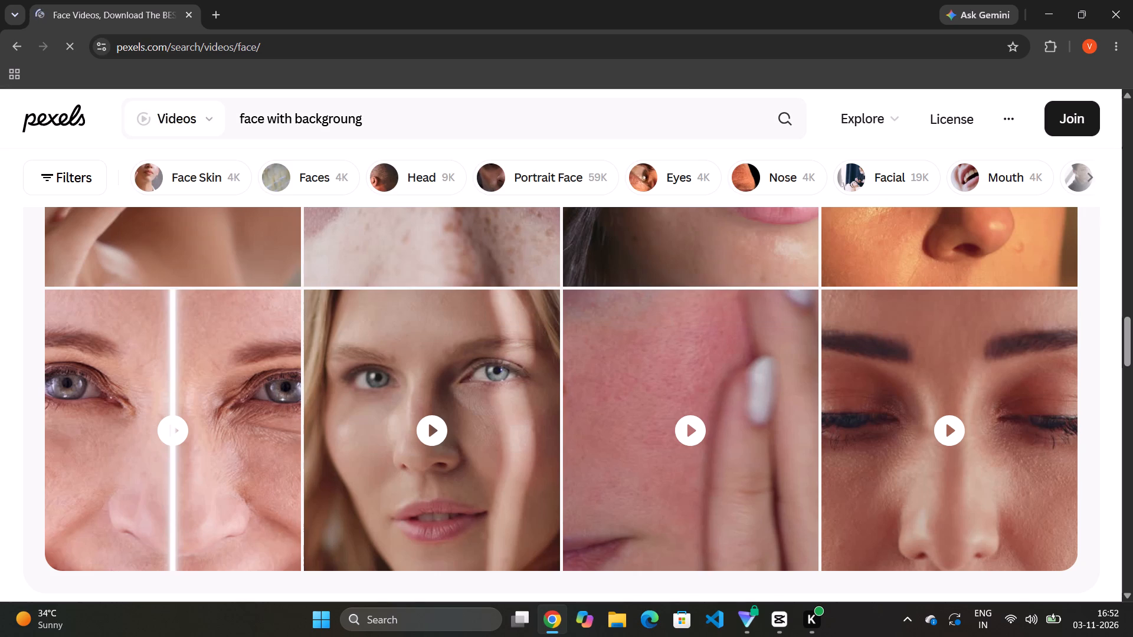
{"action": "left_click", "coordinate": [390, 122]}
{"action": "key", "text": "BackSpace"}
{"action": "type", "text": "\\d"}
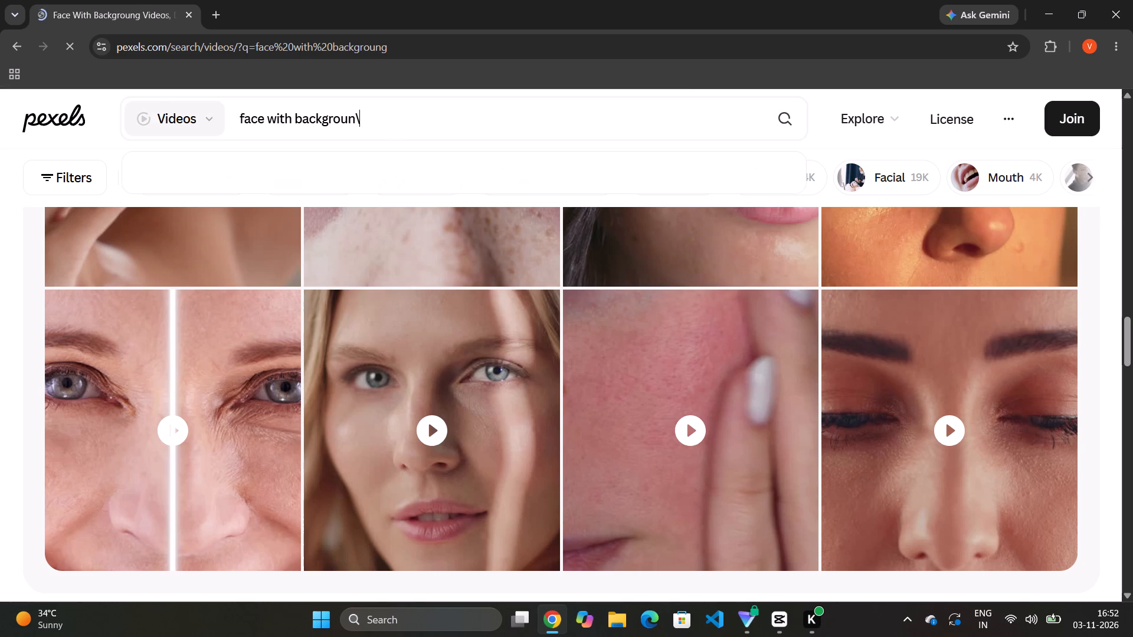
{"action": "key", "text": "Return"}
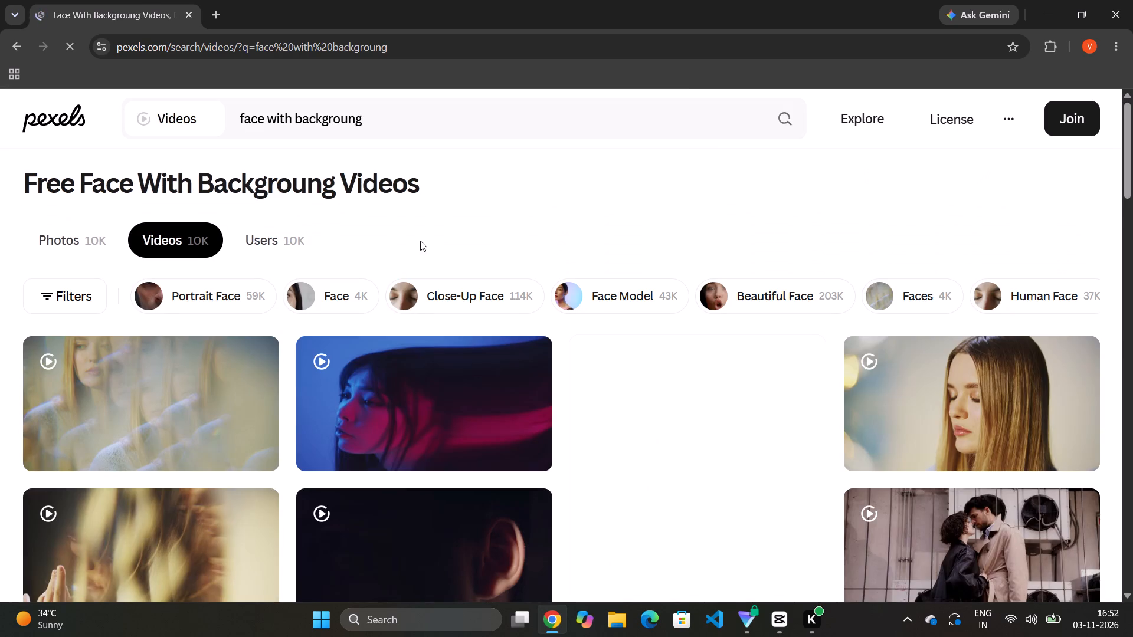
{"action": "left_click", "coordinate": [430, 122]}
{"action": "key", "text": "BackSpace"}
{"action": "key", "text": "d"}
{"action": "key", "text": "Return"}
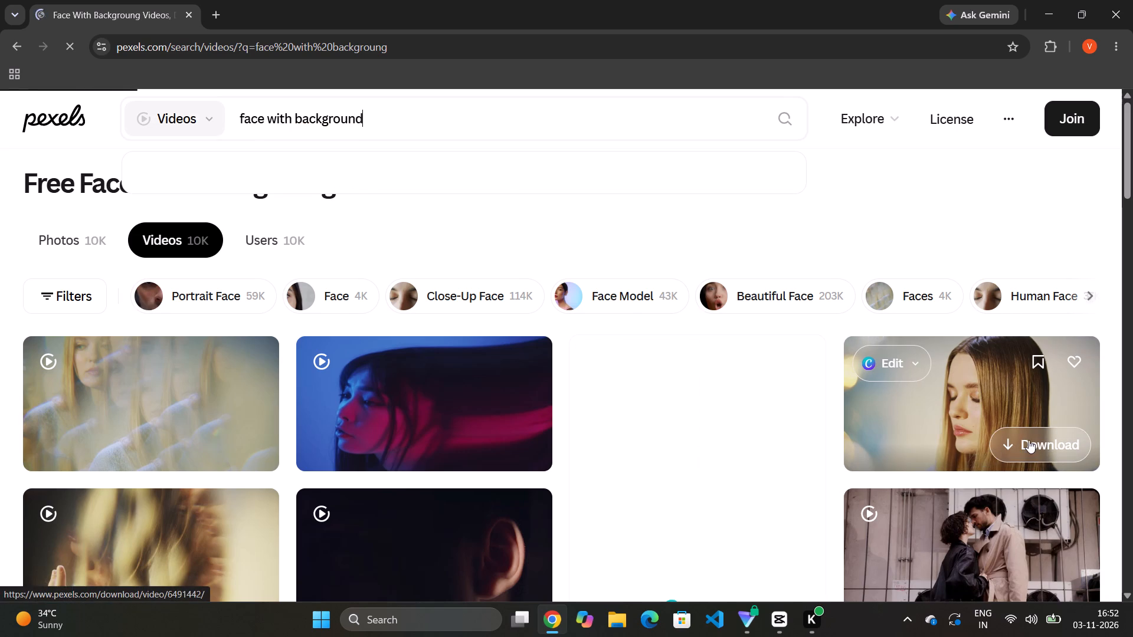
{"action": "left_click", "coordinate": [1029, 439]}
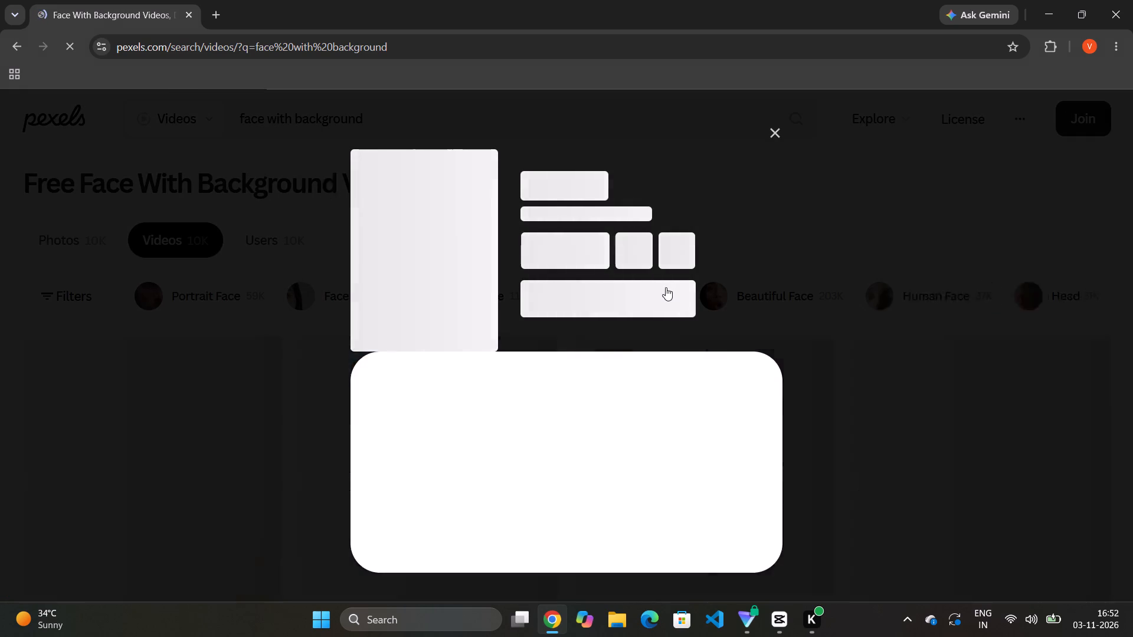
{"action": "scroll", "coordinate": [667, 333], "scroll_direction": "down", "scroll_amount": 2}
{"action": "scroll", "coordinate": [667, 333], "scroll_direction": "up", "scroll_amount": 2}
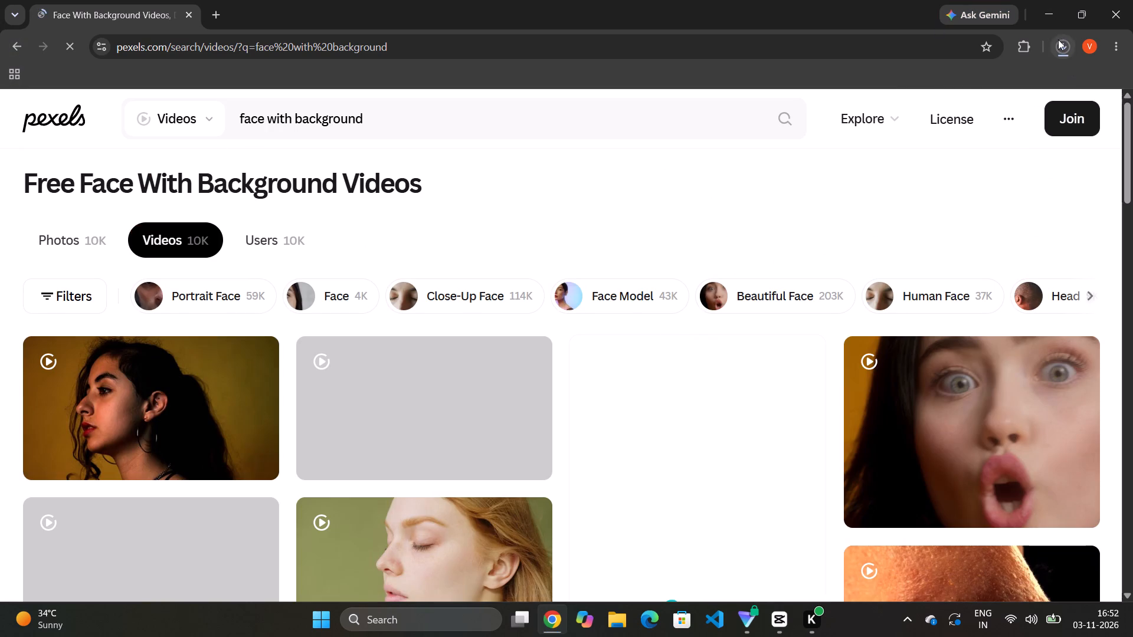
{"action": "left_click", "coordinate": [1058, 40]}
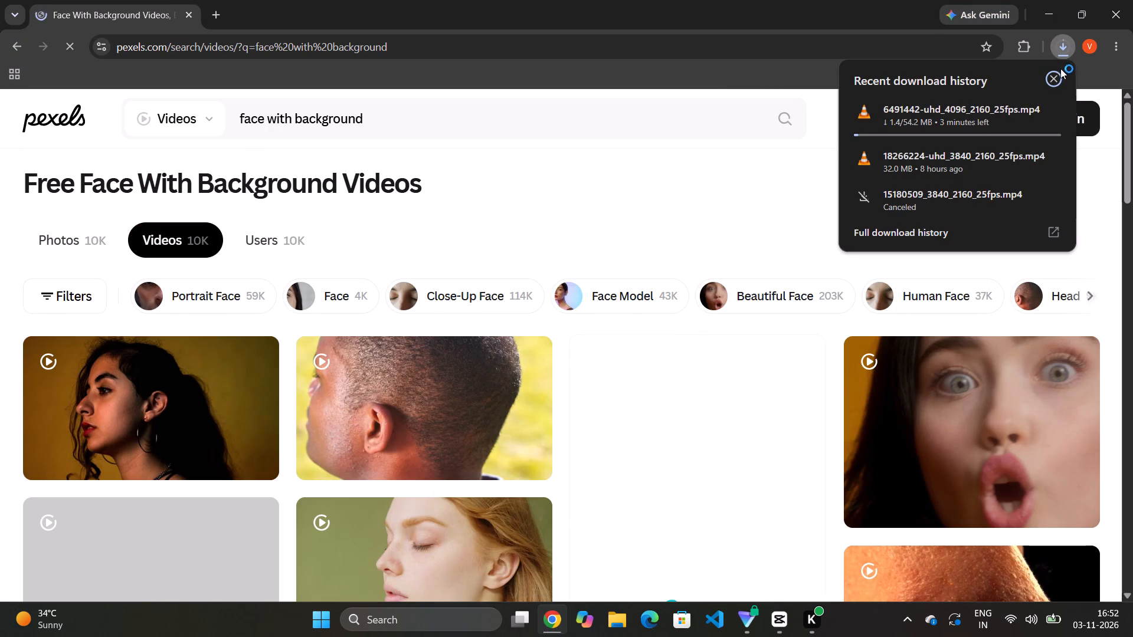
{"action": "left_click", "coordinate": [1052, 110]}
Browse the "face with background" video results for a clip showing a person against a background.
{"action": "scroll", "coordinate": [331, 379], "scroll_direction": "down", "scroll_amount": 1}
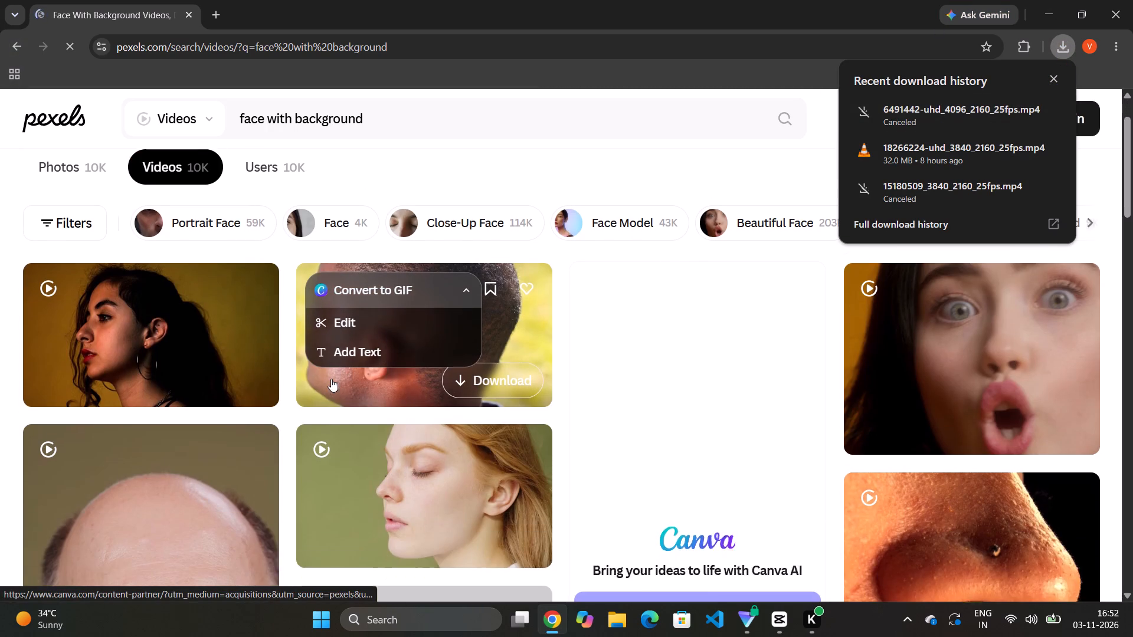
{"action": "scroll", "coordinate": [331, 379], "scroll_direction": "down", "scroll_amount": 9}
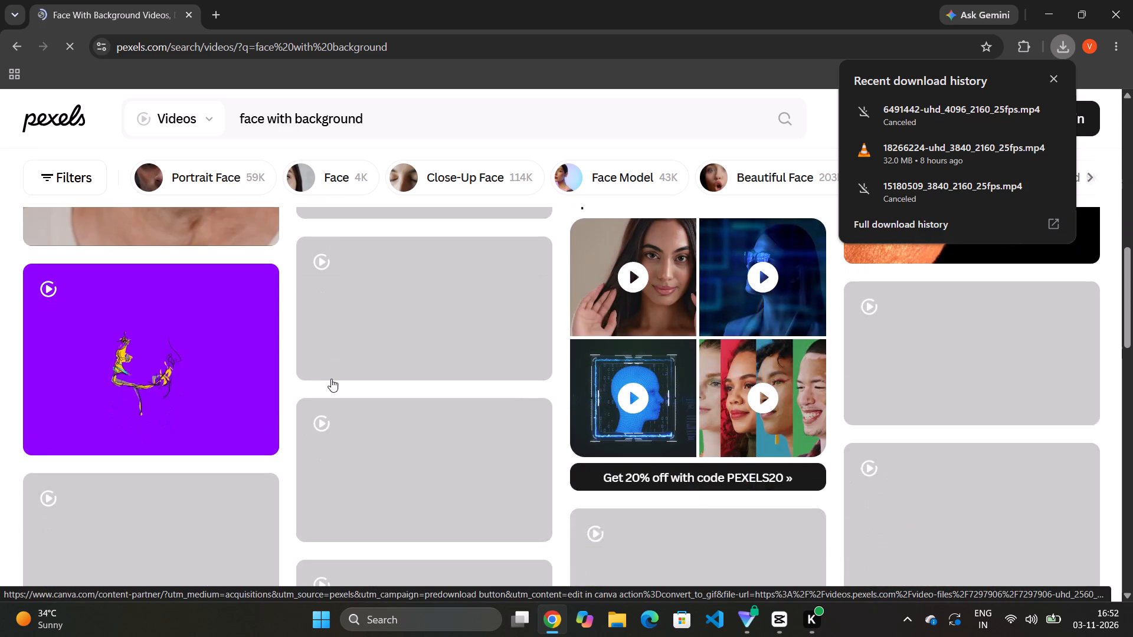
{"action": "scroll", "coordinate": [331, 379], "scroll_direction": "up", "scroll_amount": 3}
{"action": "scroll", "coordinate": [391, 396], "scroll_direction": "up", "scroll_amount": 3}
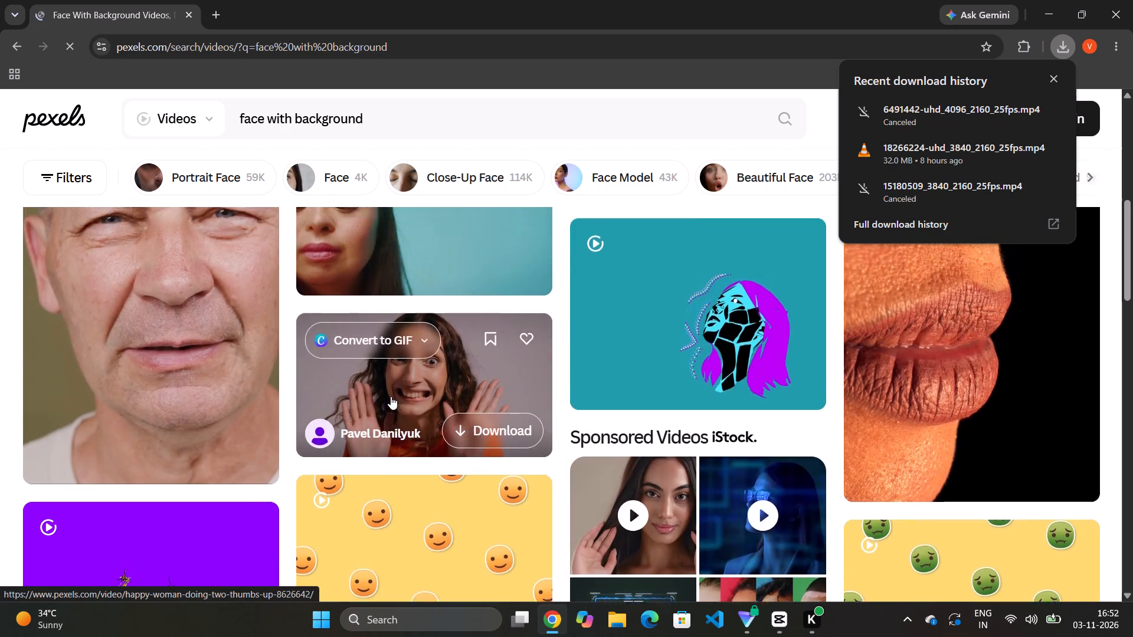
{"action": "scroll", "coordinate": [393, 397], "scroll_direction": "up", "scroll_amount": 5}
{"action": "scroll", "coordinate": [393, 397], "scroll_direction": "down", "scroll_amount": 9}
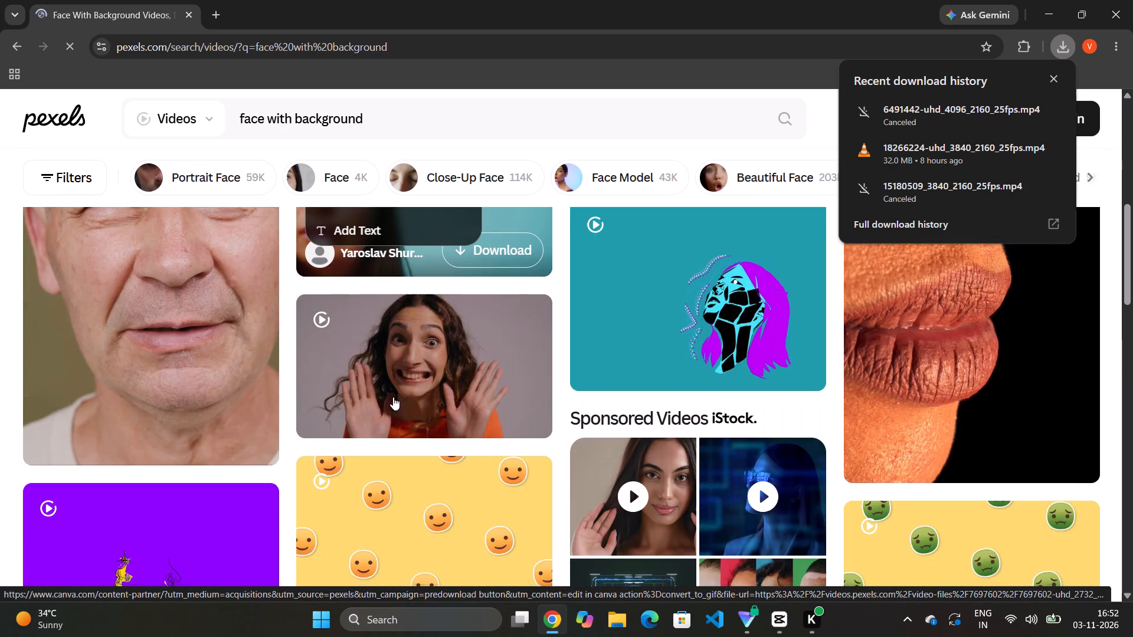
{"action": "scroll", "coordinate": [393, 397], "scroll_direction": "down", "scroll_amount": 6}
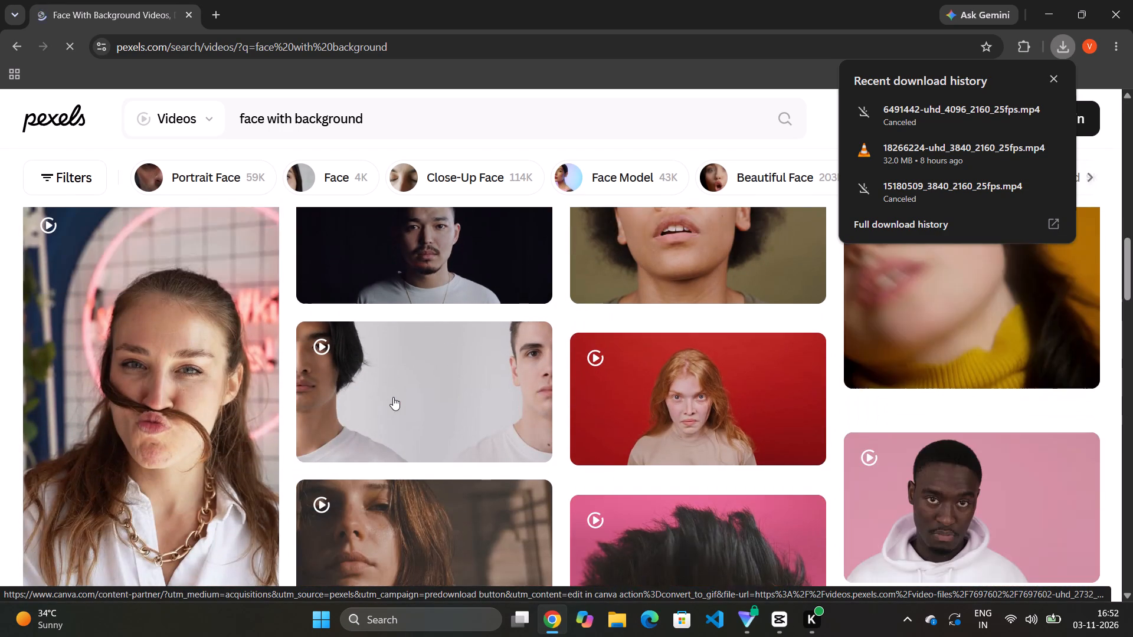
{"action": "scroll", "coordinate": [393, 397], "scroll_direction": "down", "scroll_amount": 4}
{"action": "scroll", "coordinate": [393, 397], "scroll_direction": "up", "scroll_amount": 2}
{"action": "scroll", "coordinate": [393, 397], "scroll_direction": "down", "scroll_amount": 1}
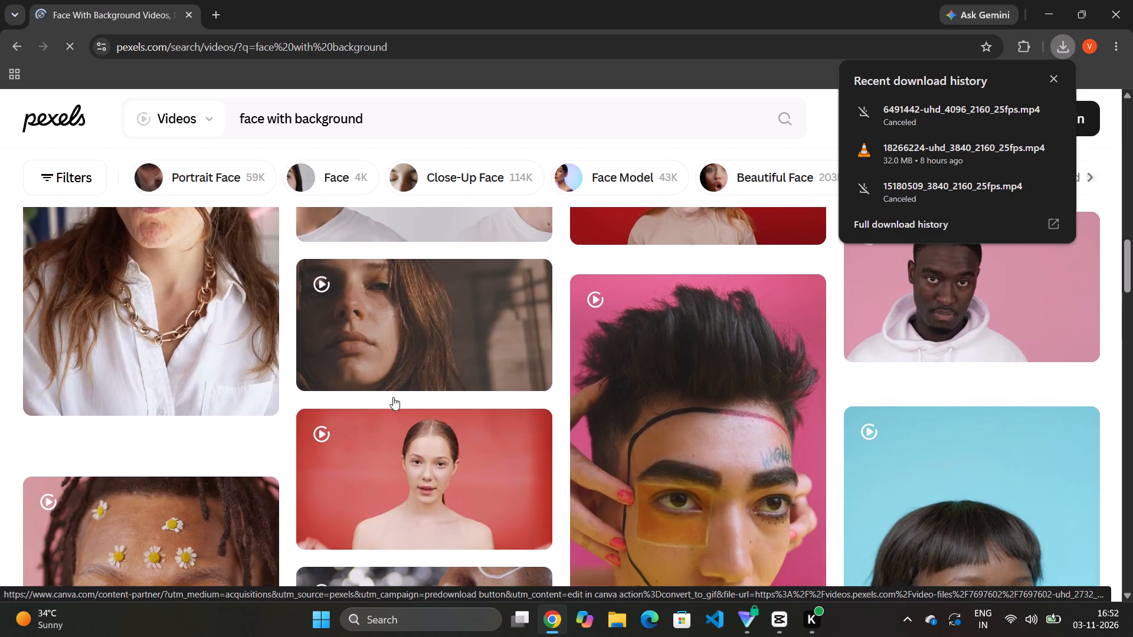
{"action": "scroll", "coordinate": [301, 446], "scroll_direction": "down", "scroll_amount": 4}
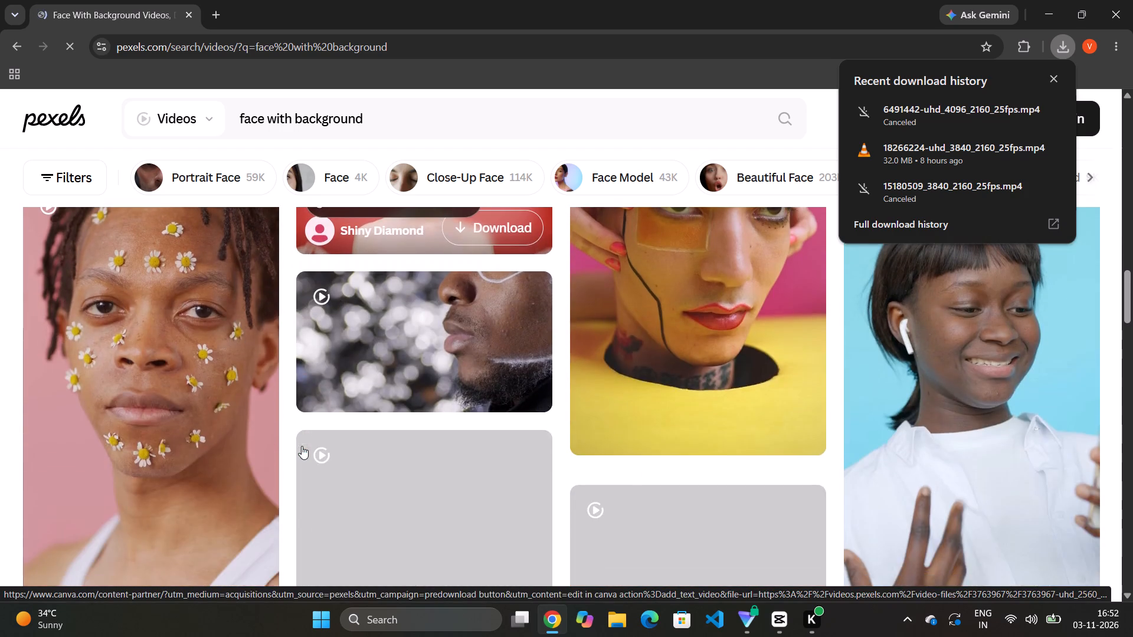
{"action": "scroll", "coordinate": [302, 446], "scroll_direction": "up", "scroll_amount": 5}
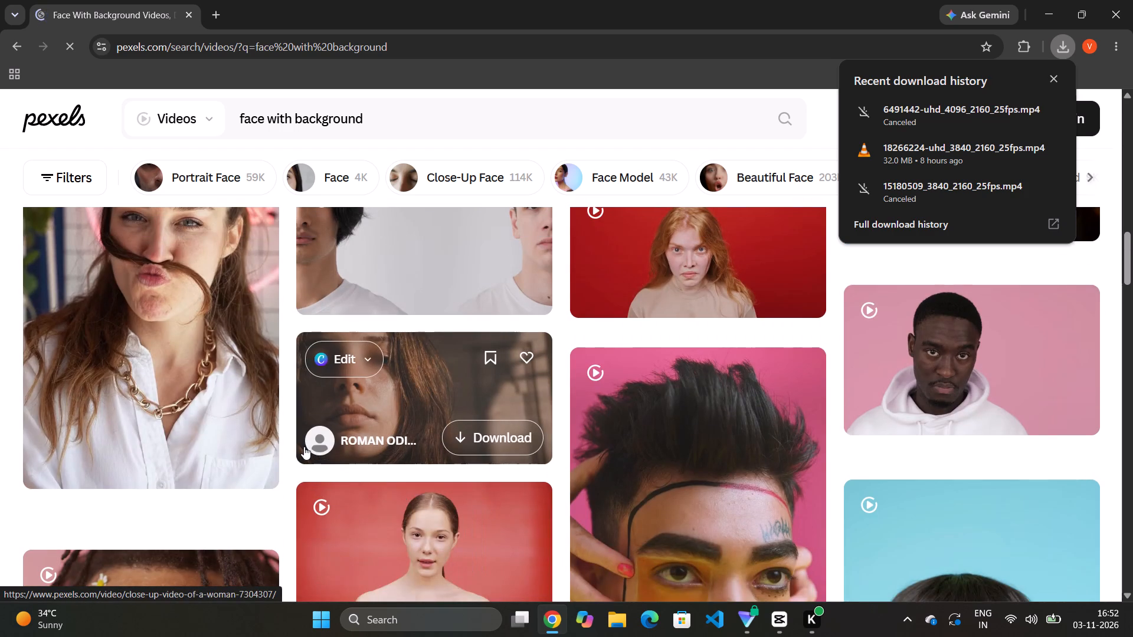
{"action": "scroll", "coordinate": [304, 446], "scroll_direction": "down", "scroll_amount": 12}
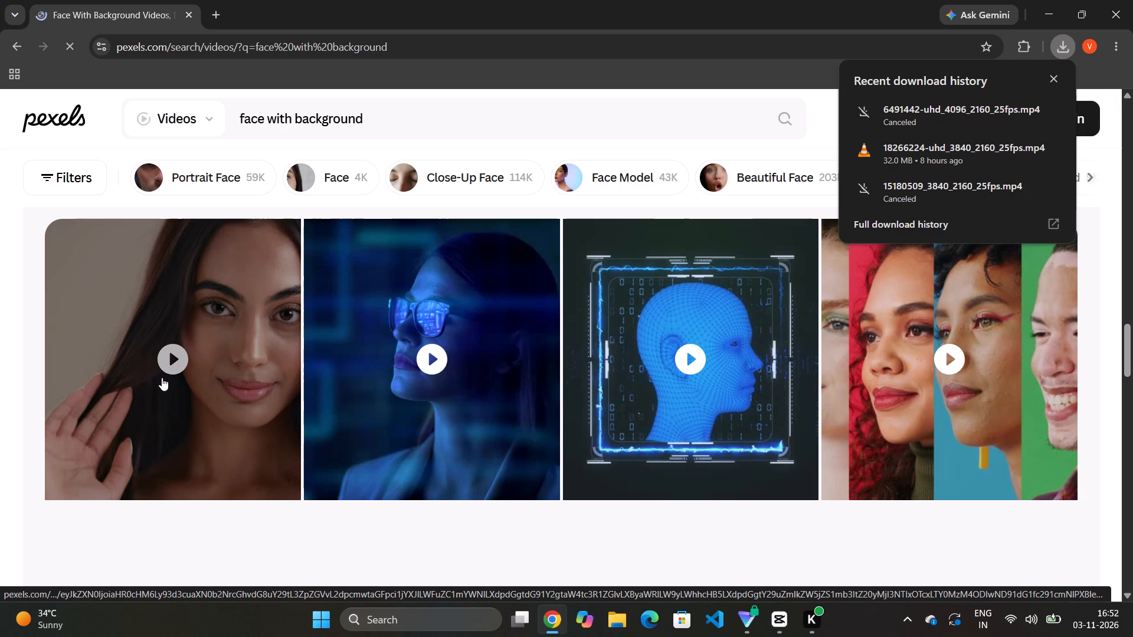
Open the sponsored iStock clip of the dark-haired woman touching her hair, and return to the Pexels results.
{"action": "left_click", "coordinate": [162, 376]}
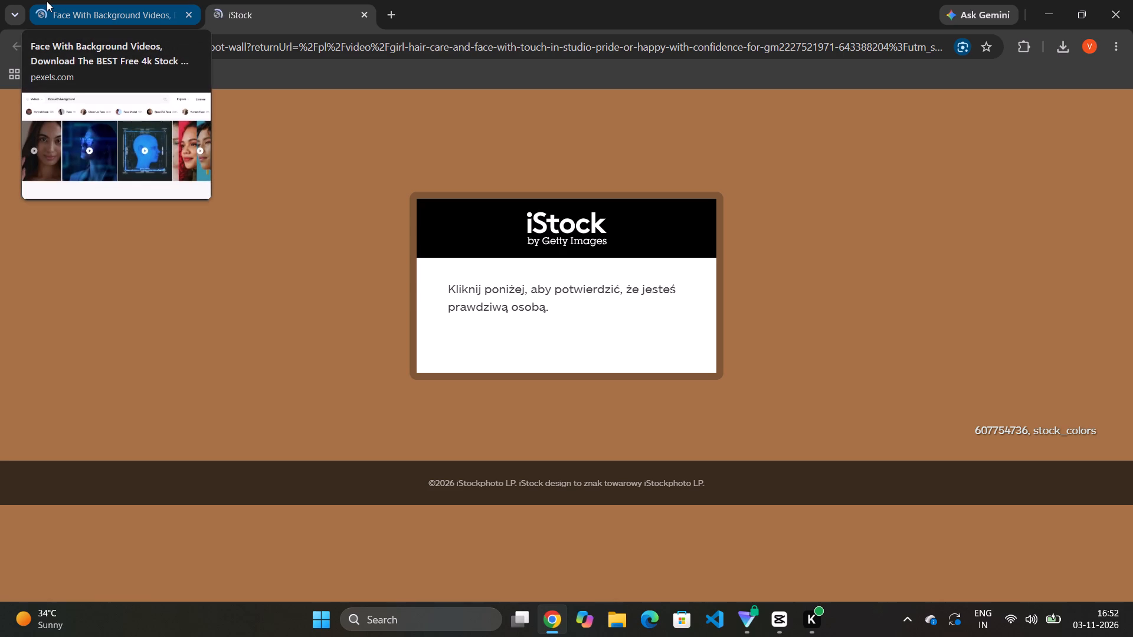
{"action": "left_click", "coordinate": [127, 0]}
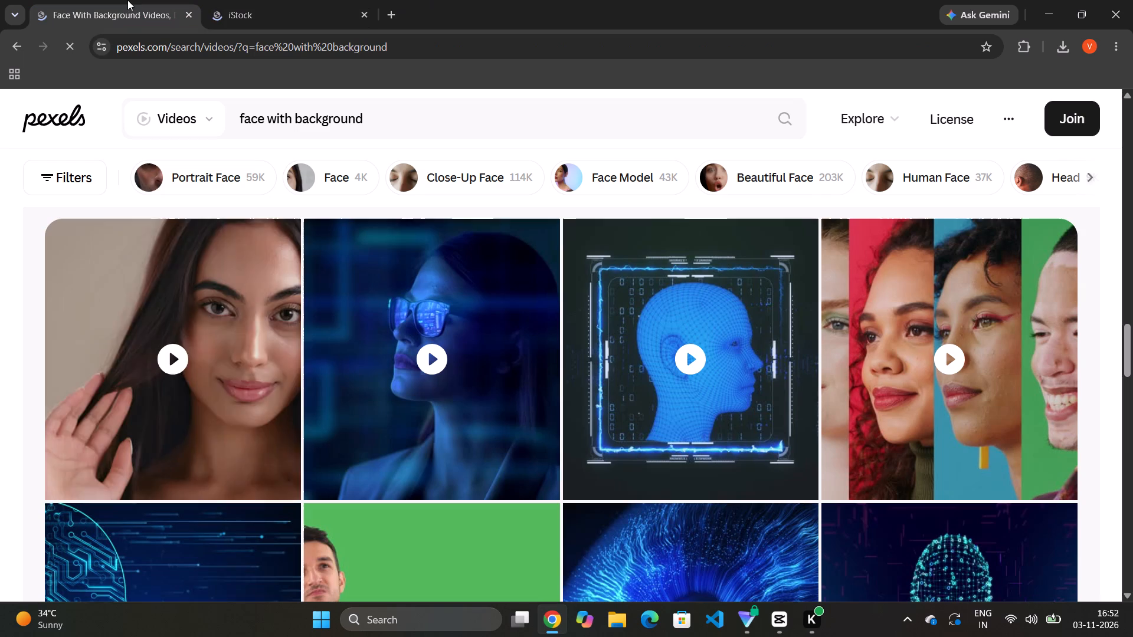
Download the Pexels clip of the white-shirted woman holding a strand of hair as a moustache, and check it in the recent downloads.
{"action": "scroll", "coordinate": [199, 310], "scroll_direction": "up", "scroll_amount": 12}
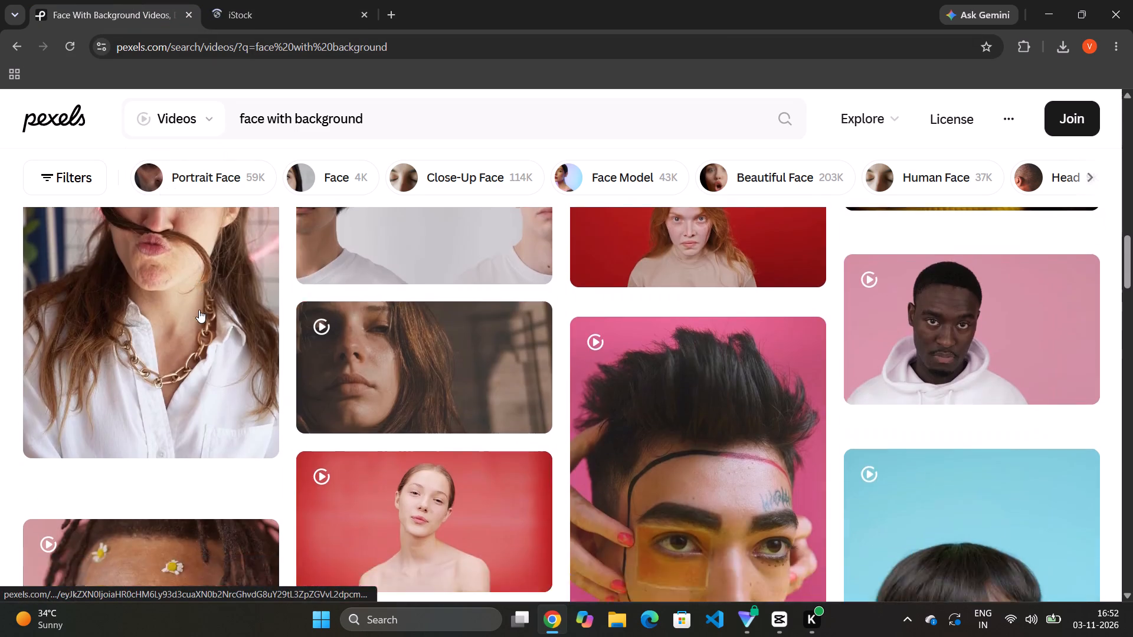
{"action": "scroll", "coordinate": [199, 310], "scroll_direction": "up", "scroll_amount": 5}
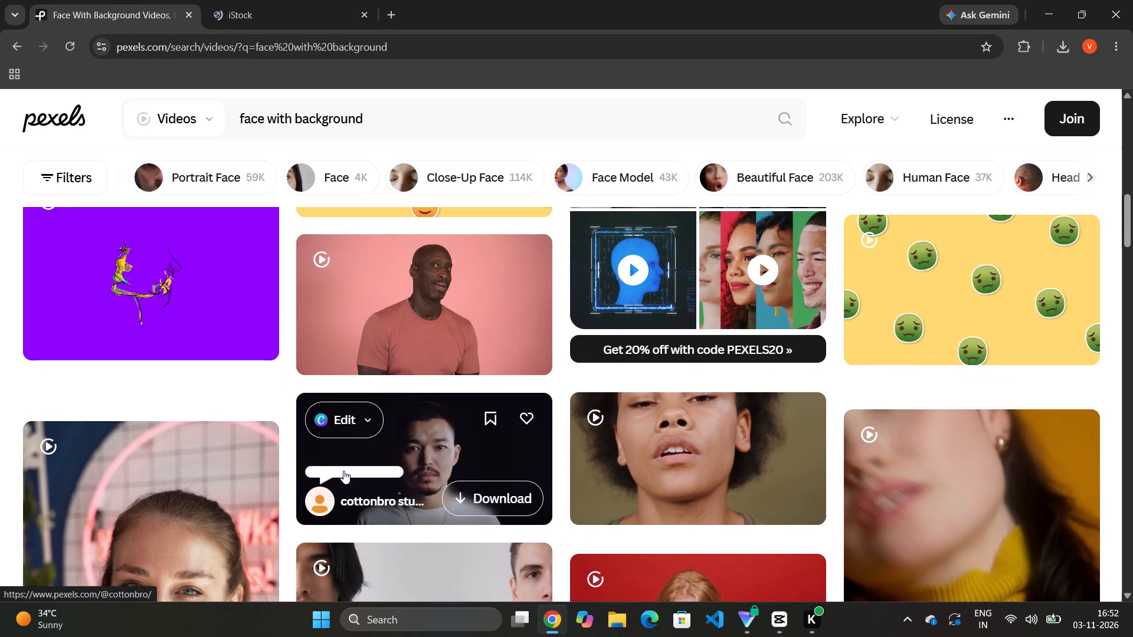
{"action": "scroll", "coordinate": [341, 539], "scroll_direction": "down", "scroll_amount": 3}
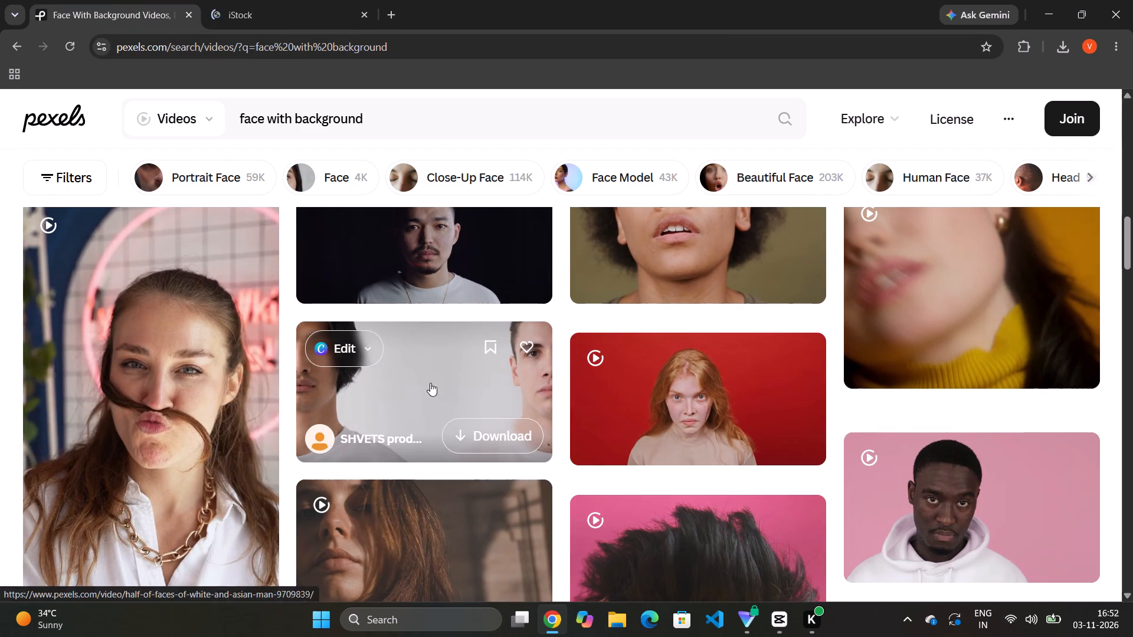
{"action": "scroll", "coordinate": [399, 500], "scroll_direction": "down", "scroll_amount": 3}
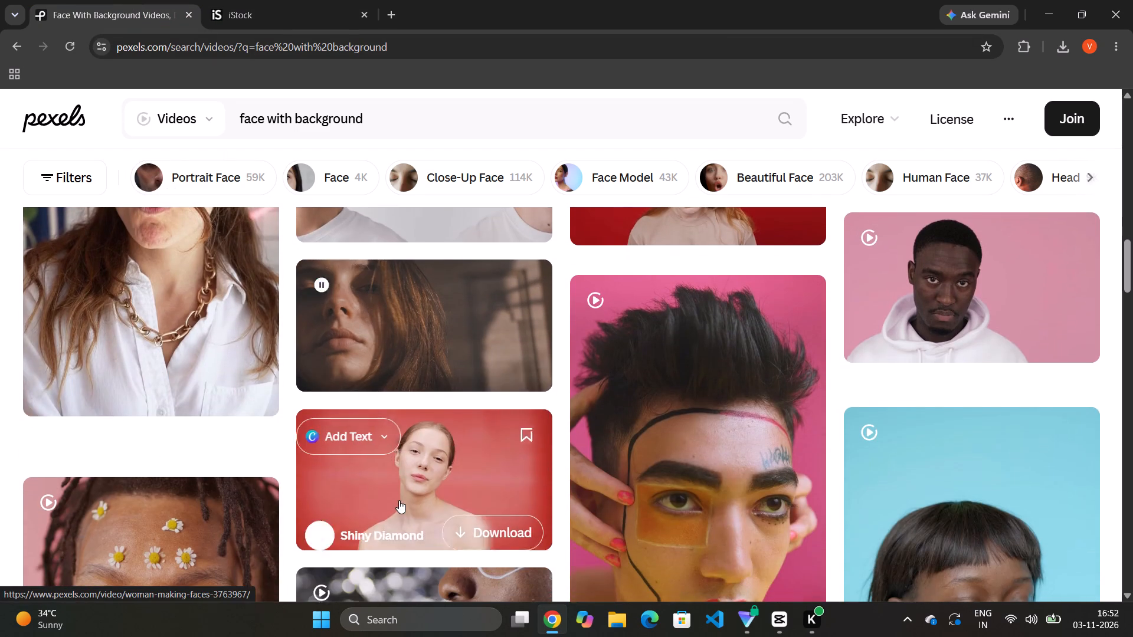
{"action": "scroll", "coordinate": [215, 303], "scroll_direction": "up", "scroll_amount": 2}
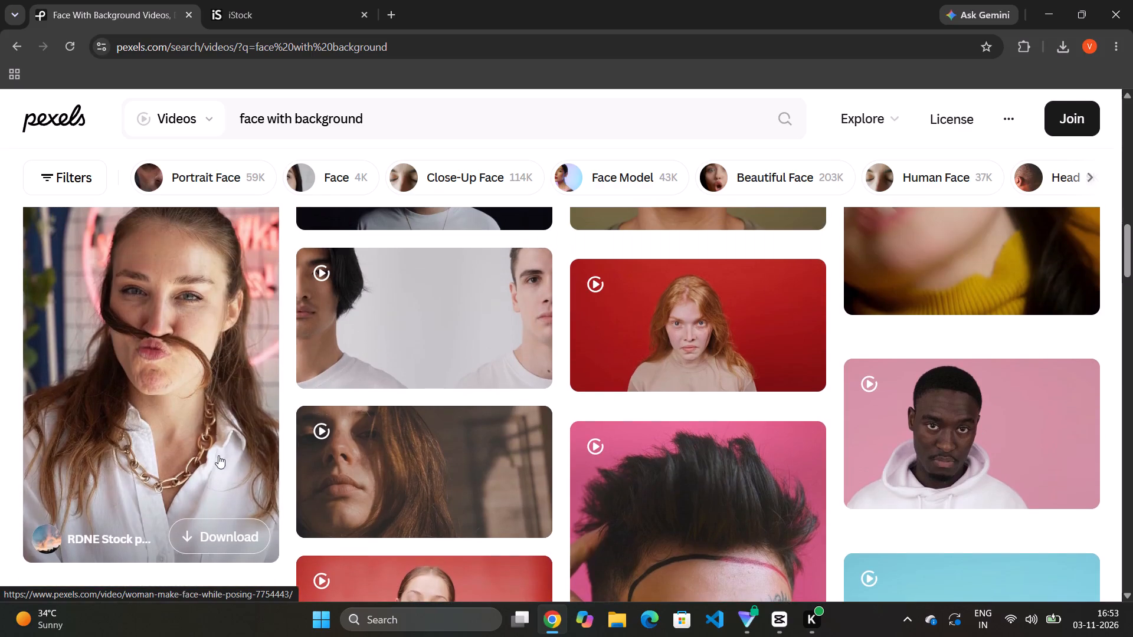
{"action": "left_click", "coordinate": [220, 534]}
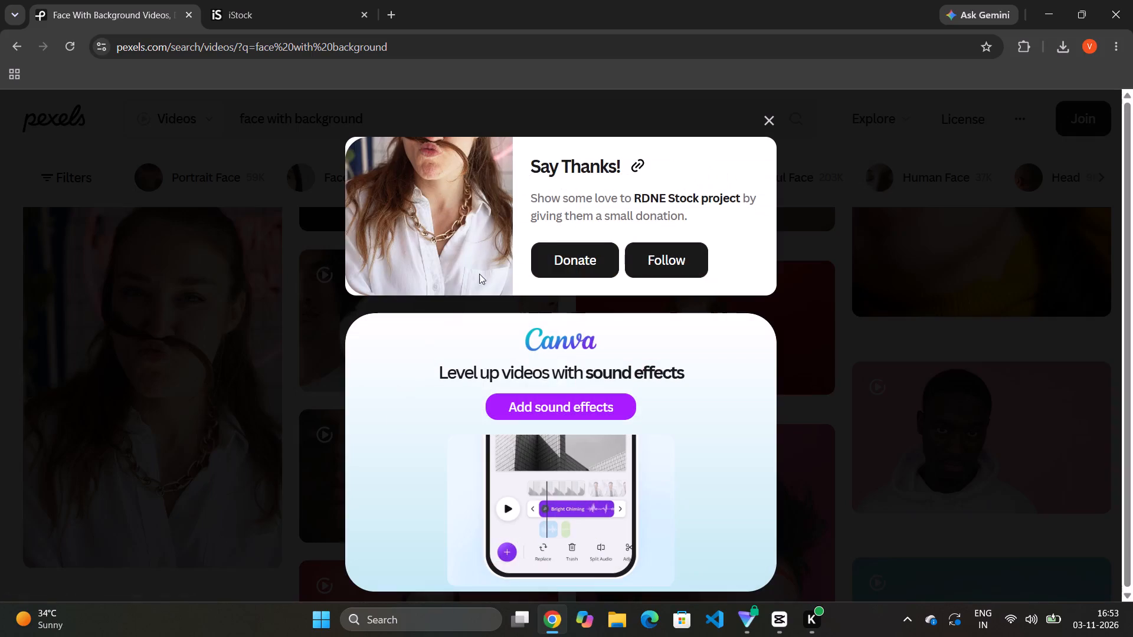
{"action": "left_click", "coordinate": [1069, 45]}
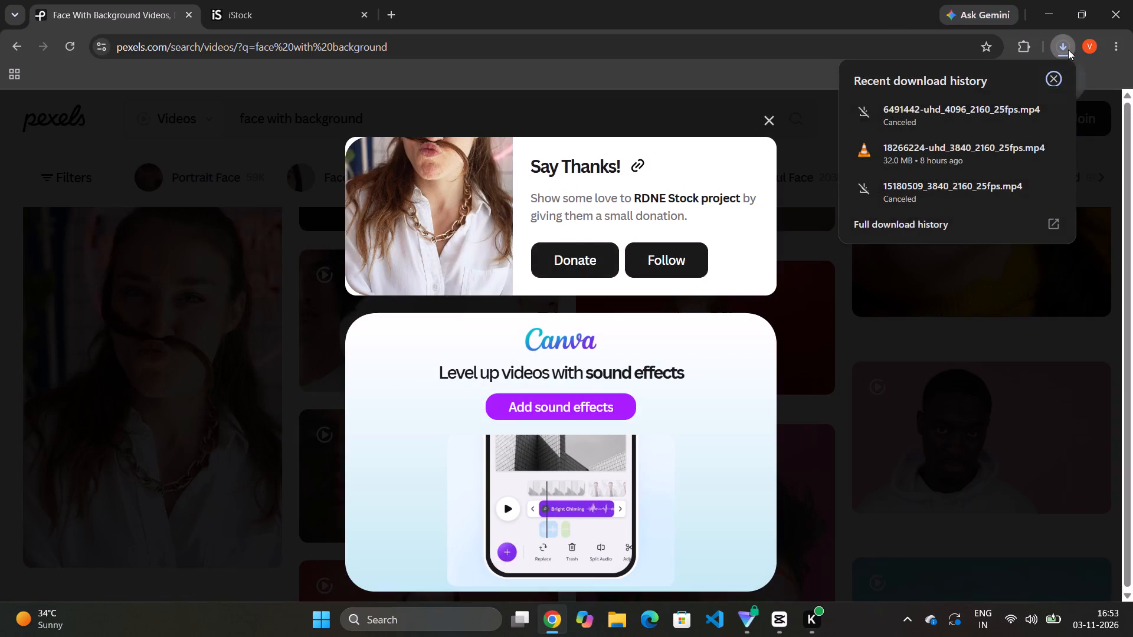
{"action": "double_click", "coordinate": [1065, 52]}
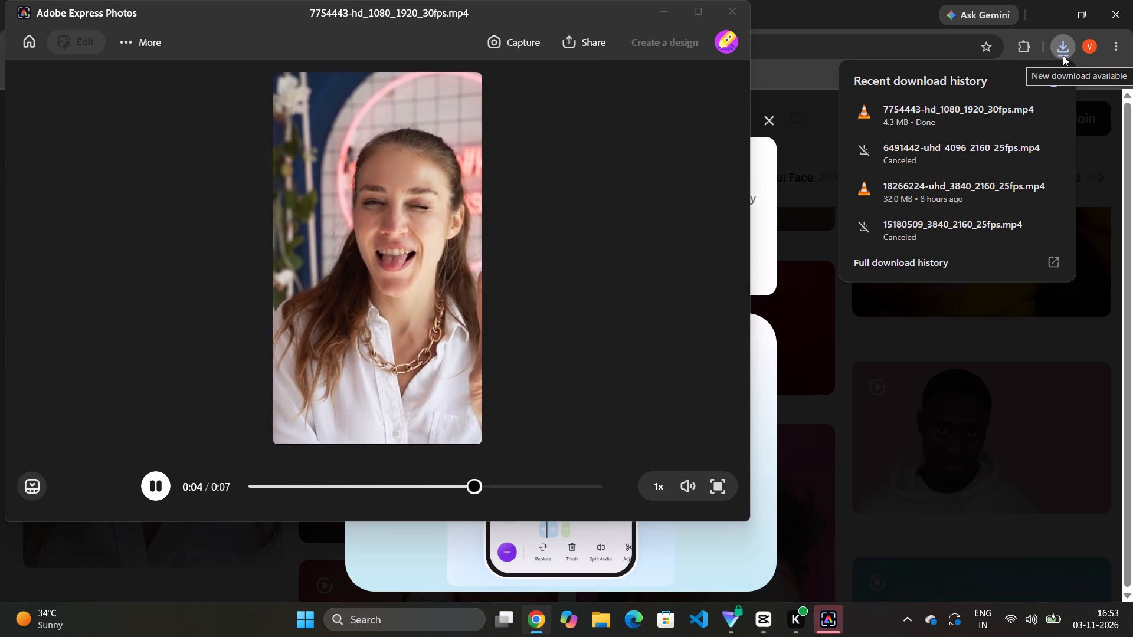
Switch to CapCut and import 7754443-hd_1080_1920_30fps from Downloads into the project media.
{"action": "left_click", "coordinate": [772, 629]}
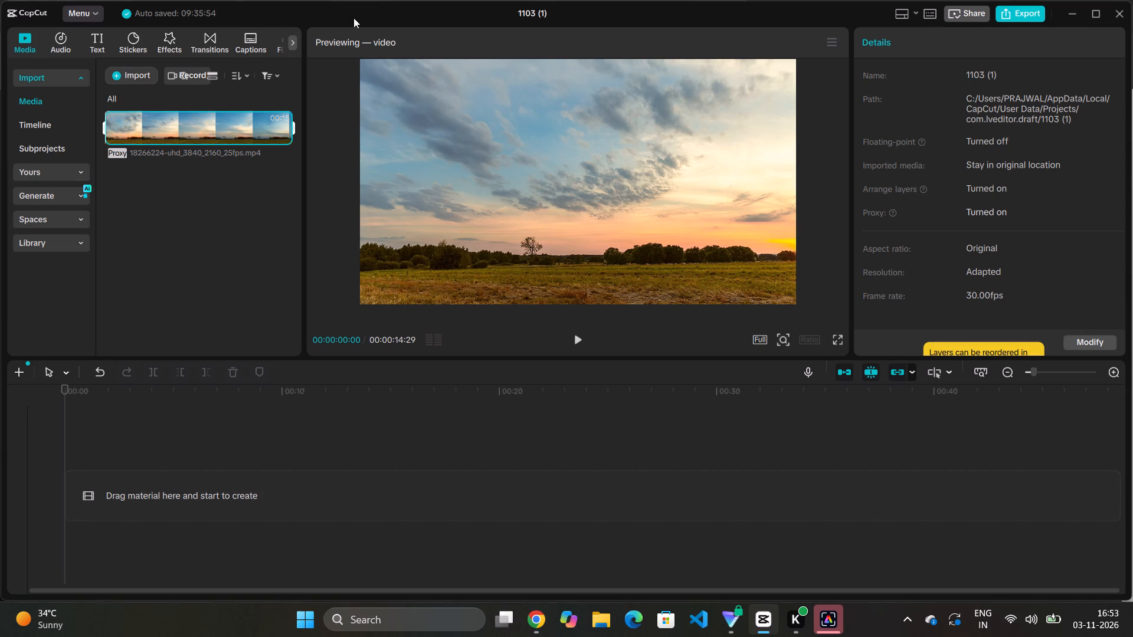
{"action": "left_click", "coordinate": [114, 71]}
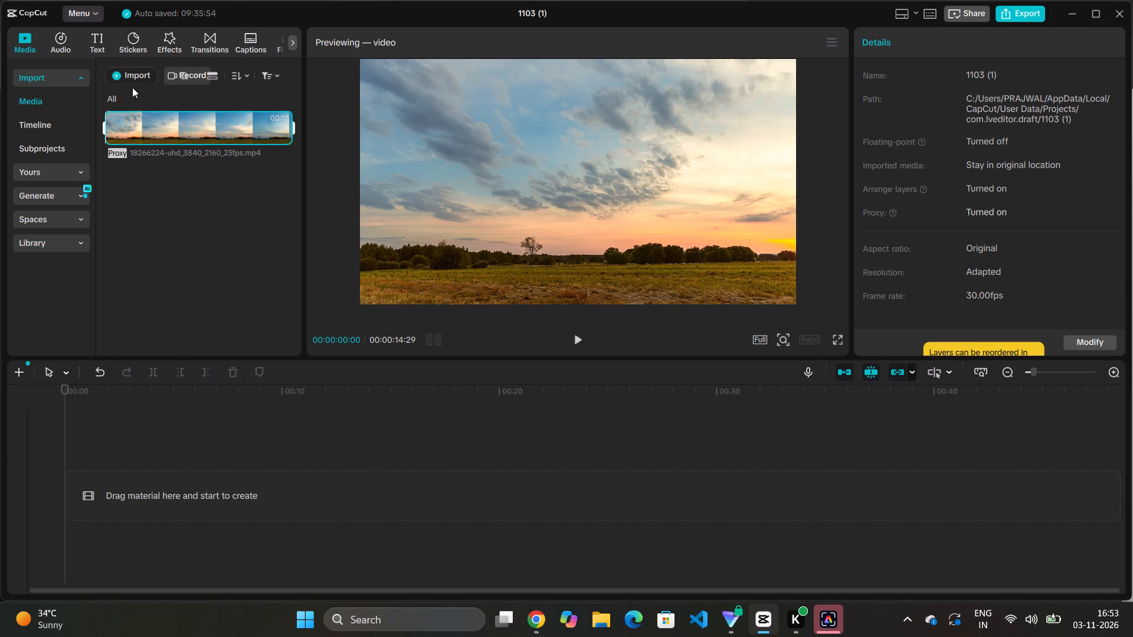
{"action": "left_click", "coordinate": [135, 96]}
{"action": "left_click", "coordinate": [140, 96]}
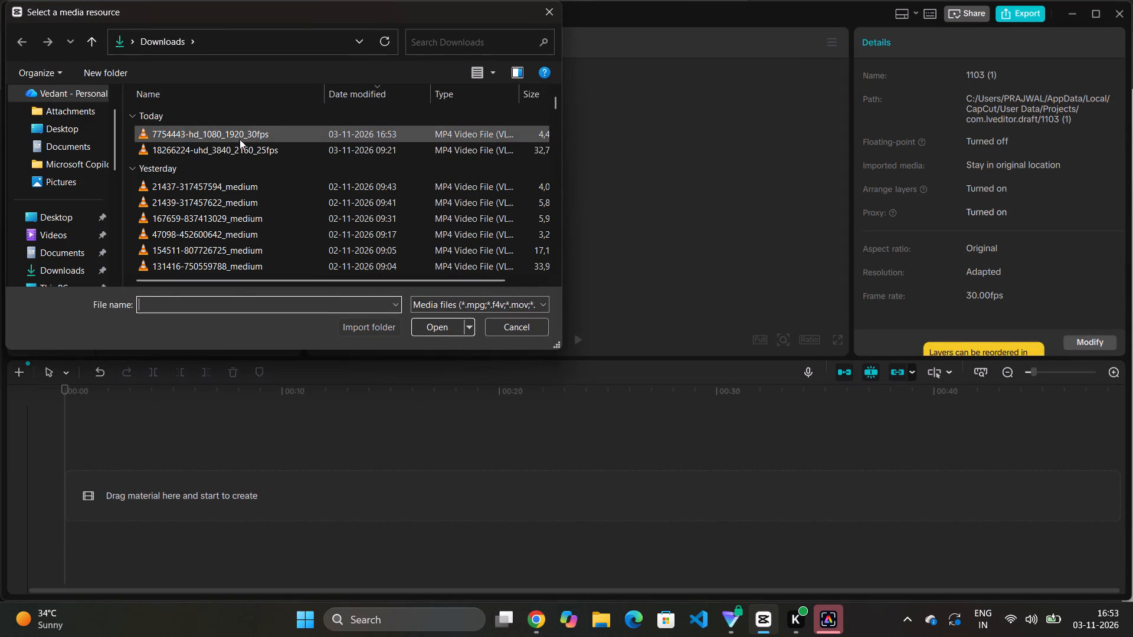
{"action": "double_click", "coordinate": [240, 138]}
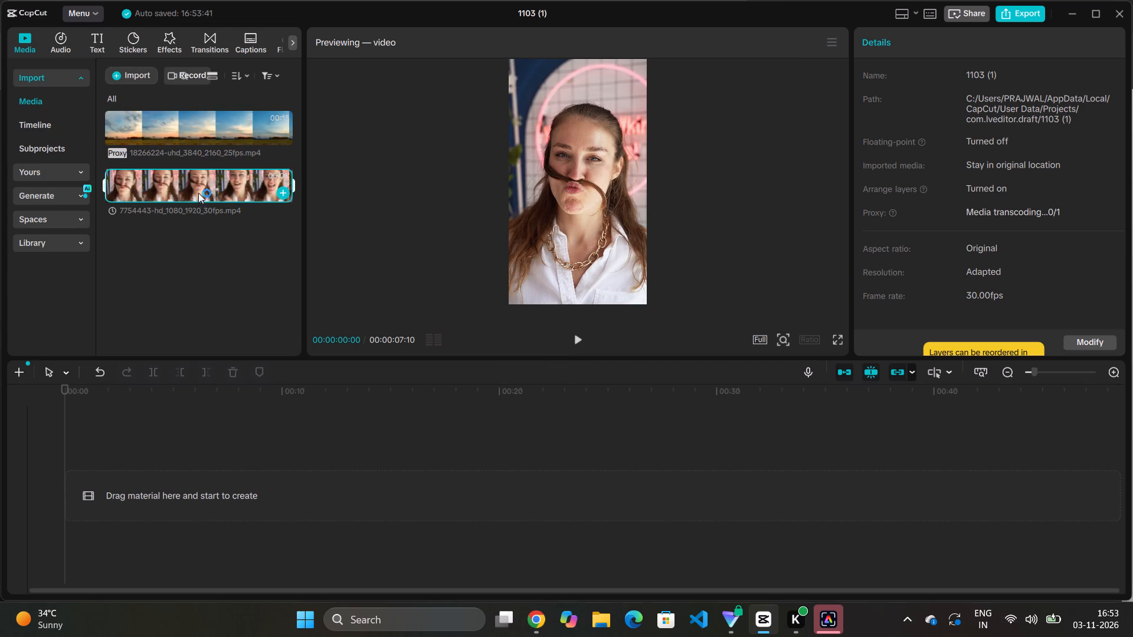
Place the imported face clip at the start of the empty timeline.
{"action": "left_click_drag", "start_coordinate": [198, 192], "coordinate": [191, 492]}
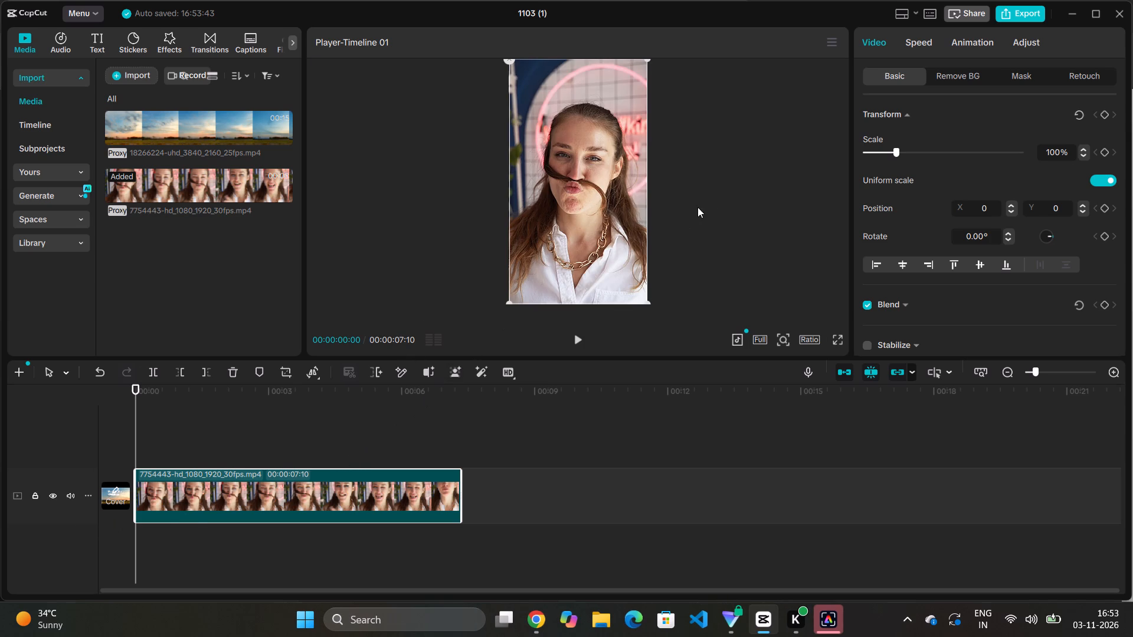
Open the Retouch settings for the face clip with the Face category selected.
{"action": "left_click", "coordinate": [1085, 71]}
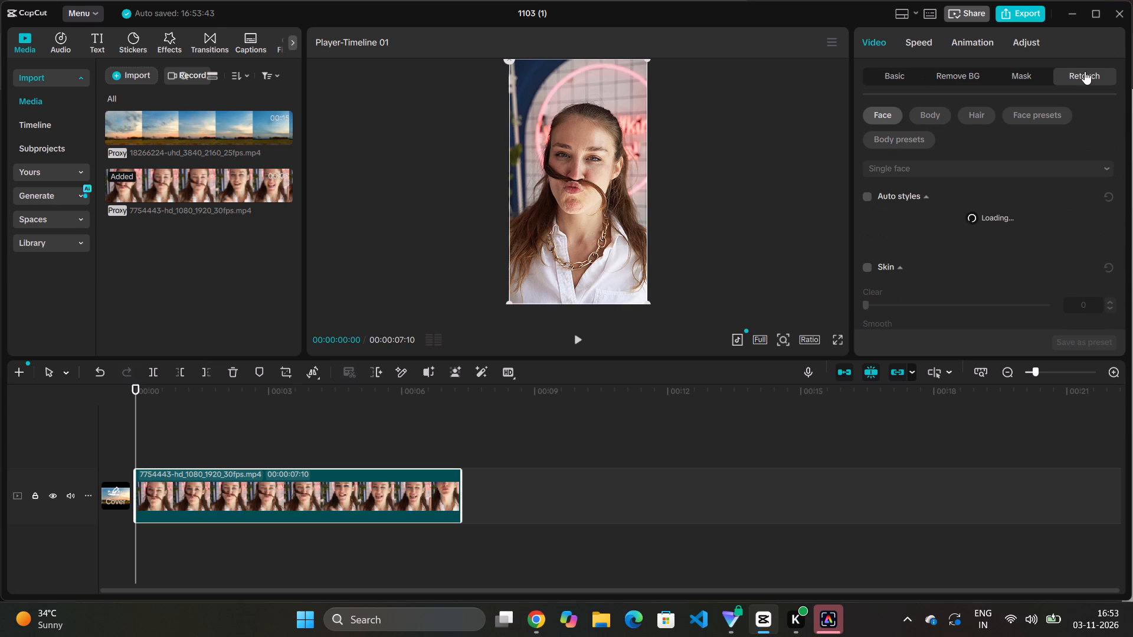
{"action": "left_click", "coordinate": [565, 169]}
{"action": "left_click", "coordinate": [886, 107]}
{"action": "left_click", "coordinate": [887, 109]}
{"action": "left_click", "coordinate": [888, 111]}
{"action": "triple_click", "coordinate": [876, 119]}
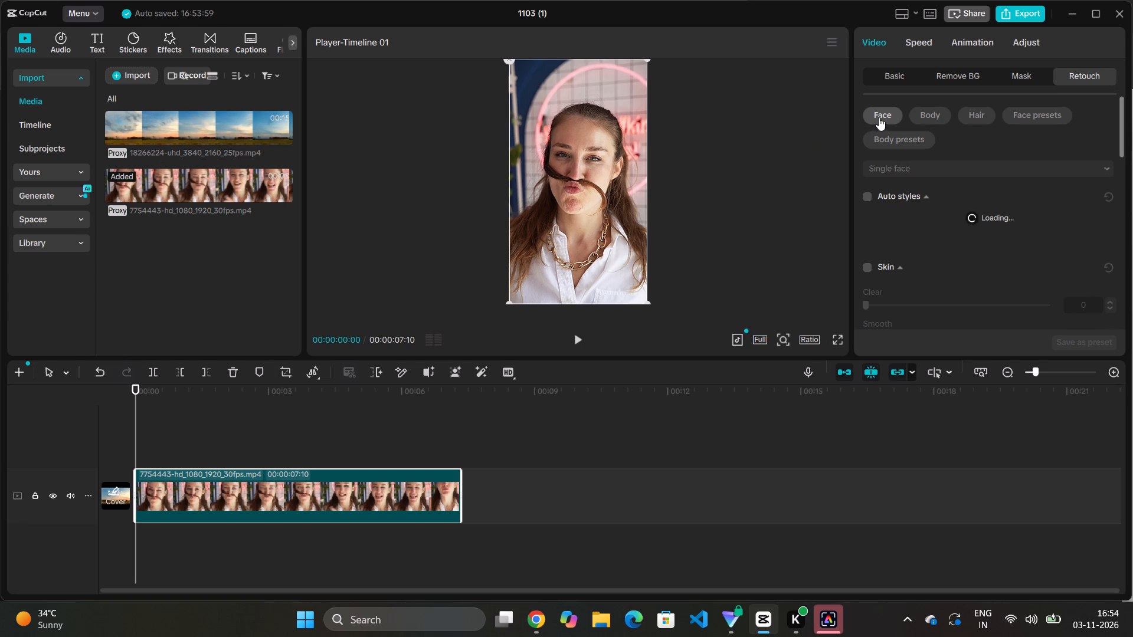
{"action": "left_click", "coordinate": [931, 110]}
{"action": "left_click", "coordinate": [896, 120]}
{"action": "left_click", "coordinate": [938, 118]}
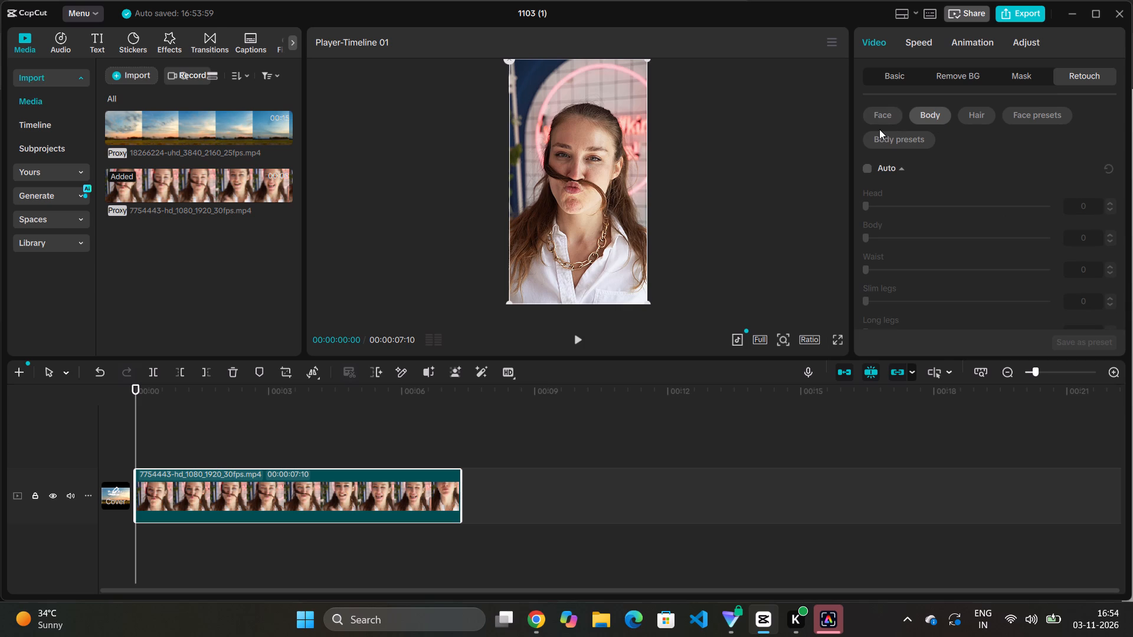
{"action": "left_click", "coordinate": [879, 129]}
{"action": "left_click", "coordinate": [884, 120]}
{"action": "left_click", "coordinate": [920, 162]}
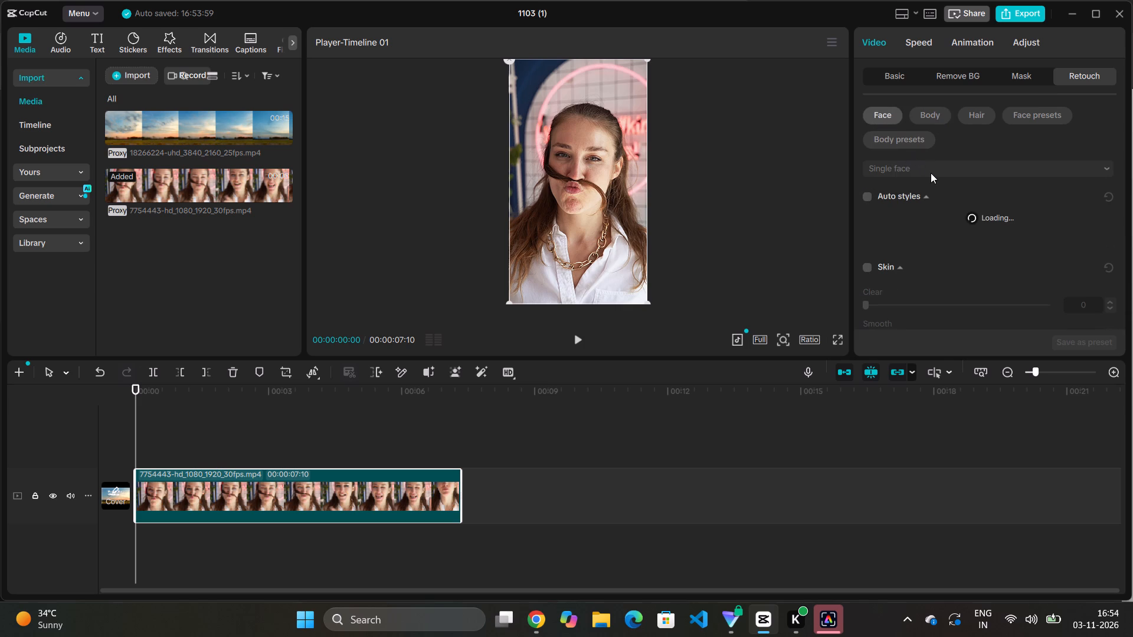
{"action": "left_click", "coordinate": [932, 170]}
{"action": "double_click", "coordinate": [584, 178]}
Play the clip with the woman's face enlarged in the preview, and return the playhead to the start.
{"action": "scroll", "coordinate": [599, 186], "scroll_direction": "up", "scroll_amount": 4, "text": "ctrl"}
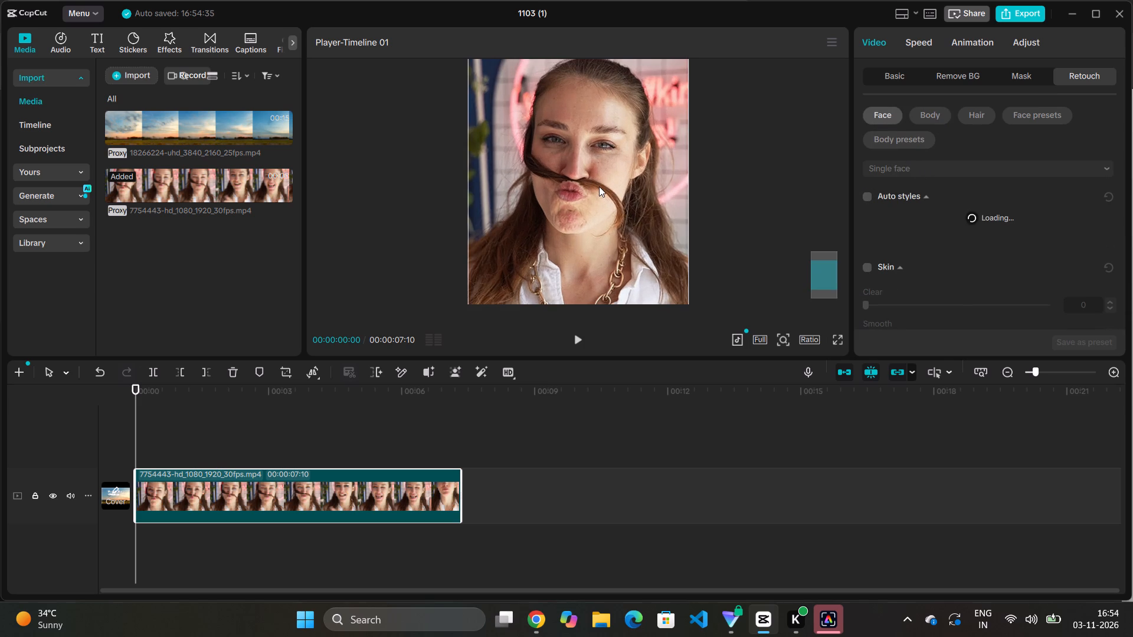
{"action": "scroll", "coordinate": [599, 186], "scroll_direction": "down", "scroll_amount": 3}
{"action": "scroll", "coordinate": [599, 186], "scroll_direction": "up", "scroll_amount": 4}
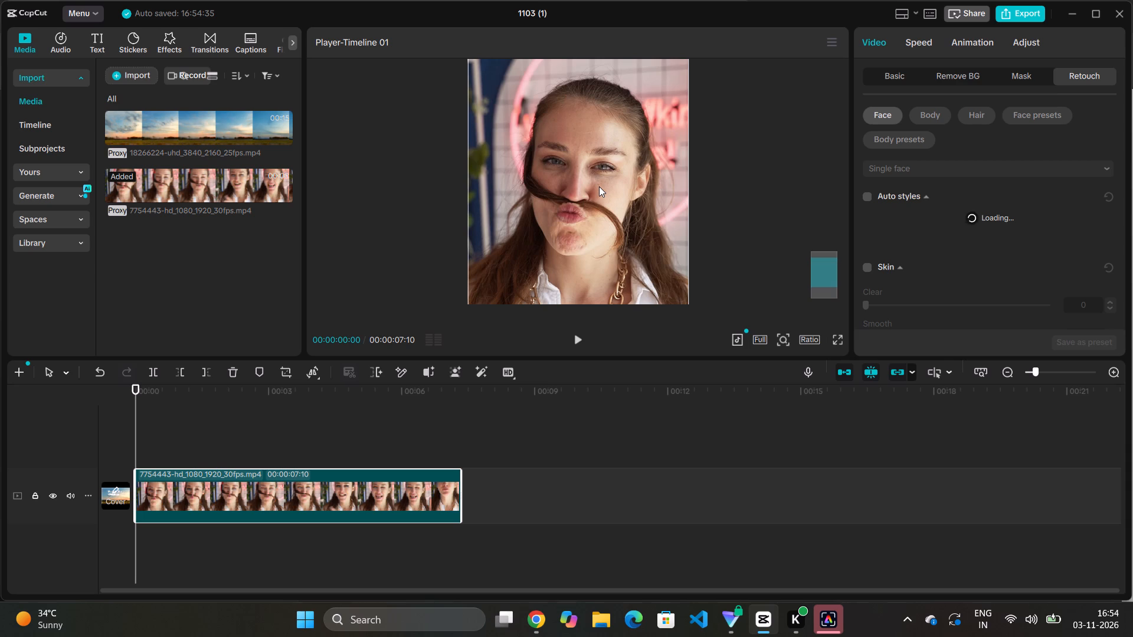
{"action": "left_click", "coordinate": [581, 346]}
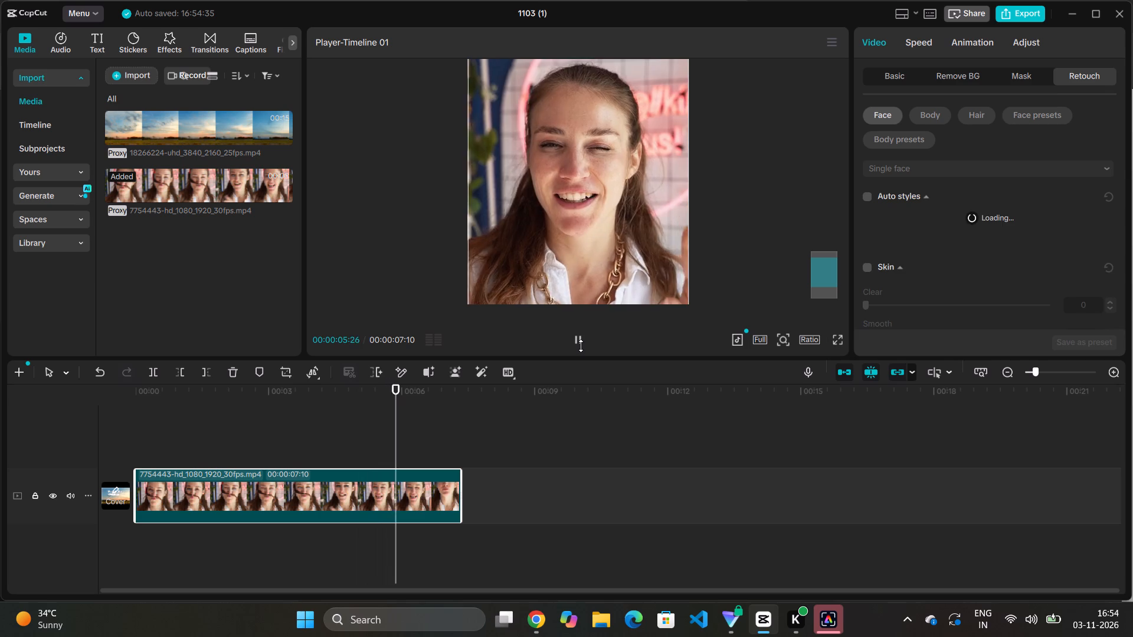
{"action": "left_click", "coordinate": [581, 346]}
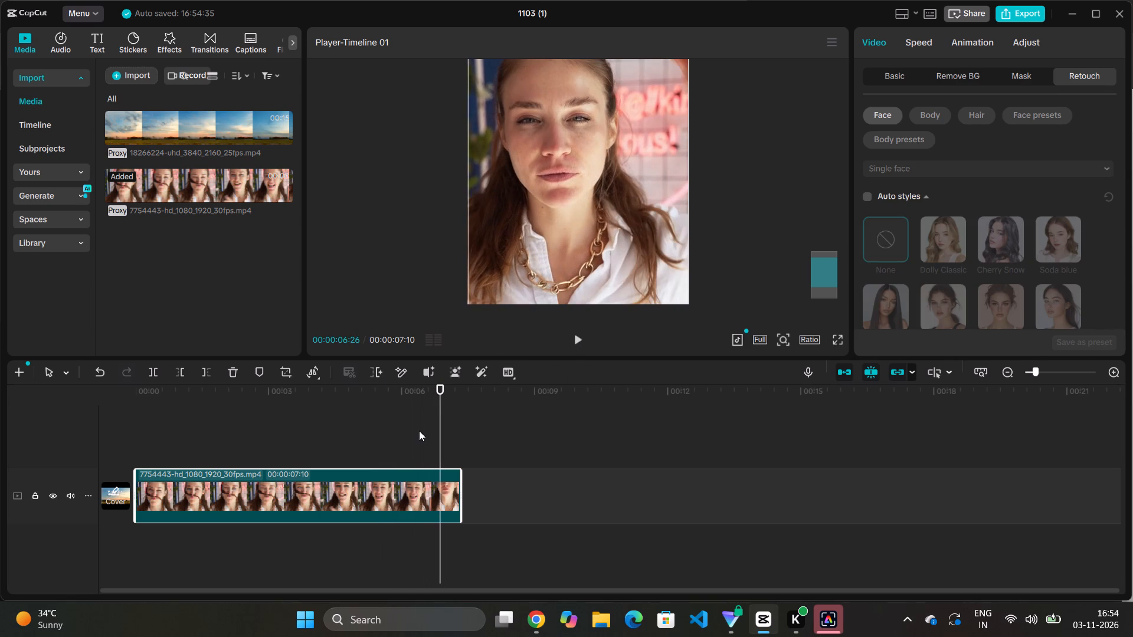
{"action": "left_click_drag", "start_coordinate": [438, 395], "coordinate": [0, 530]}
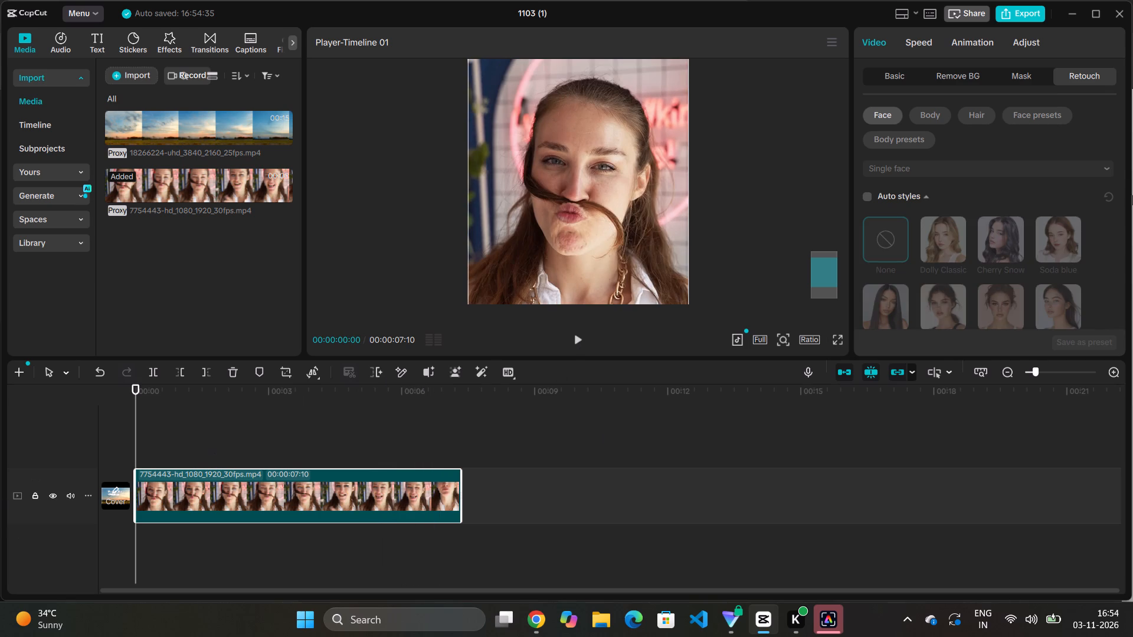
Enable Skin retouching on the face clip and allow CapCut to recognize facial and body features.
{"action": "scroll", "coordinate": [891, 205], "scroll_direction": "down", "scroll_amount": 5}
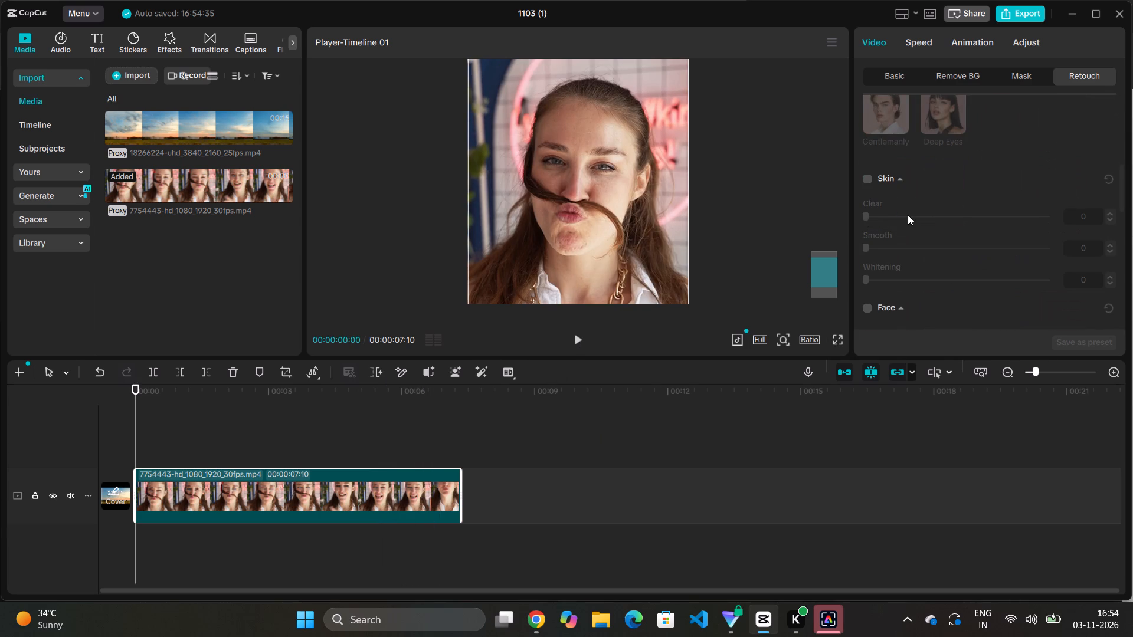
{"action": "left_click", "coordinate": [869, 186]}
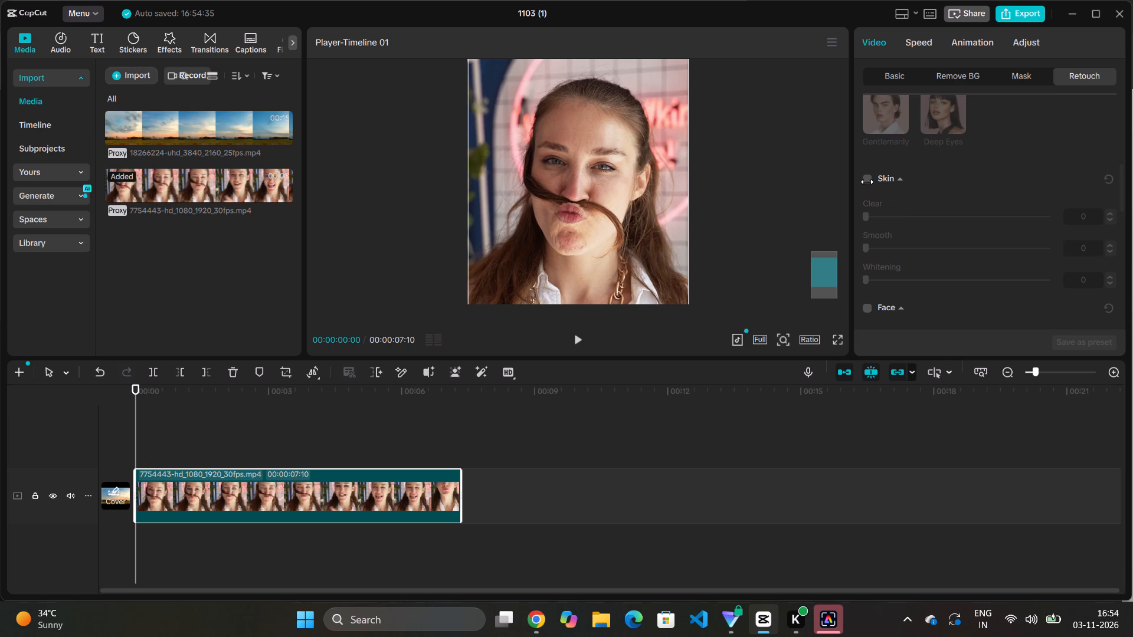
{"action": "left_click", "coordinate": [867, 181]}
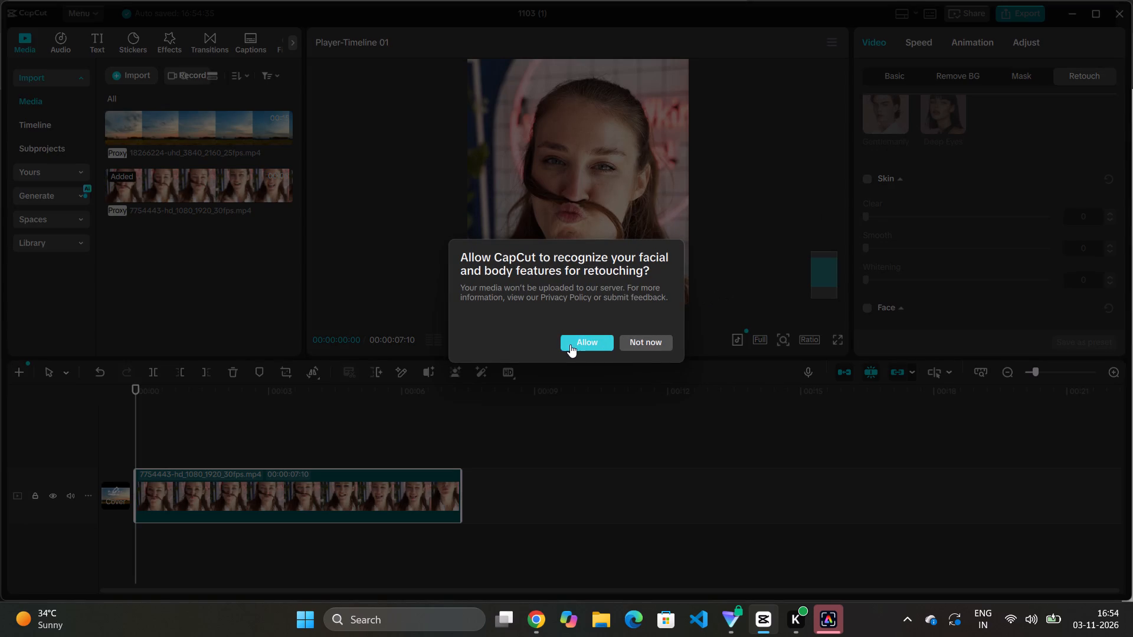
{"action": "left_click", "coordinate": [569, 344]}
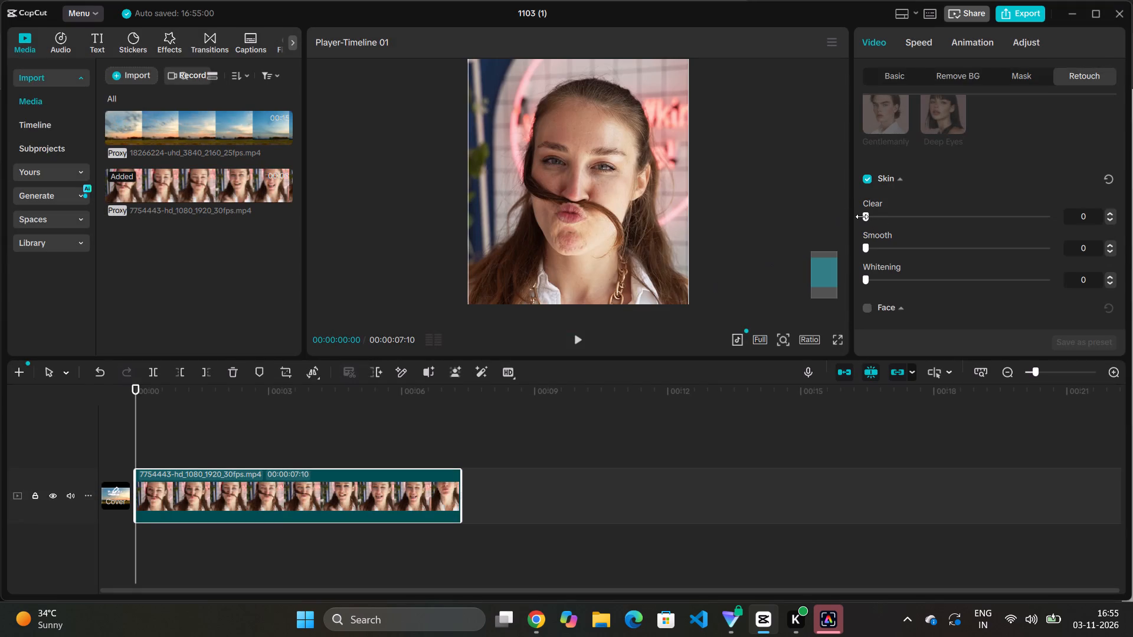
Set the Skin retouch Clear amount to 100.
{"action": "left_click_drag", "start_coordinate": [862, 216], "coordinate": [1008, 216]}
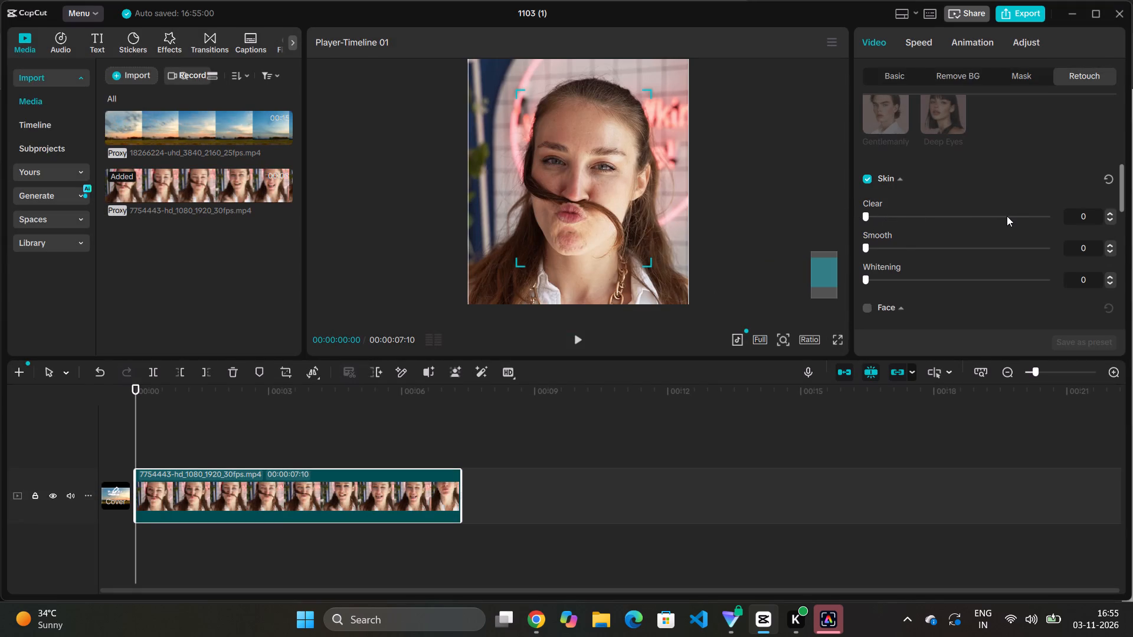
{"action": "left_click", "coordinate": [1007, 216]}
{"action": "left_click_drag", "start_coordinate": [1007, 216], "coordinate": [1002, 219]}
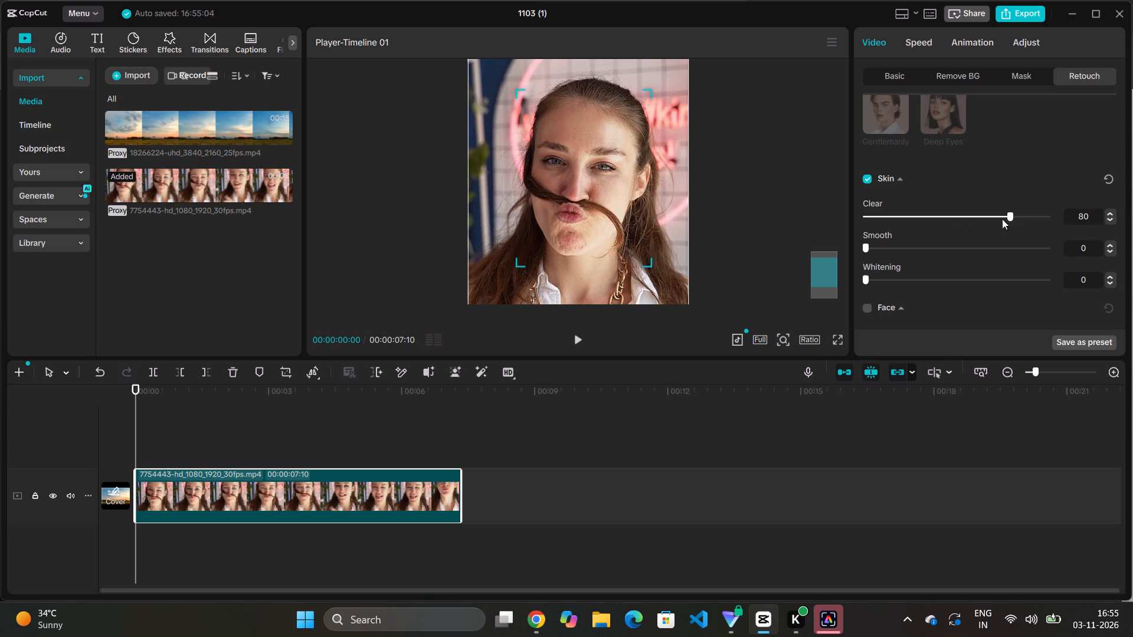
{"action": "left_click_drag", "start_coordinate": [1002, 219], "coordinate": [908, 234]}
{"action": "left_click_drag", "start_coordinate": [908, 234], "coordinate": [669, 281]}
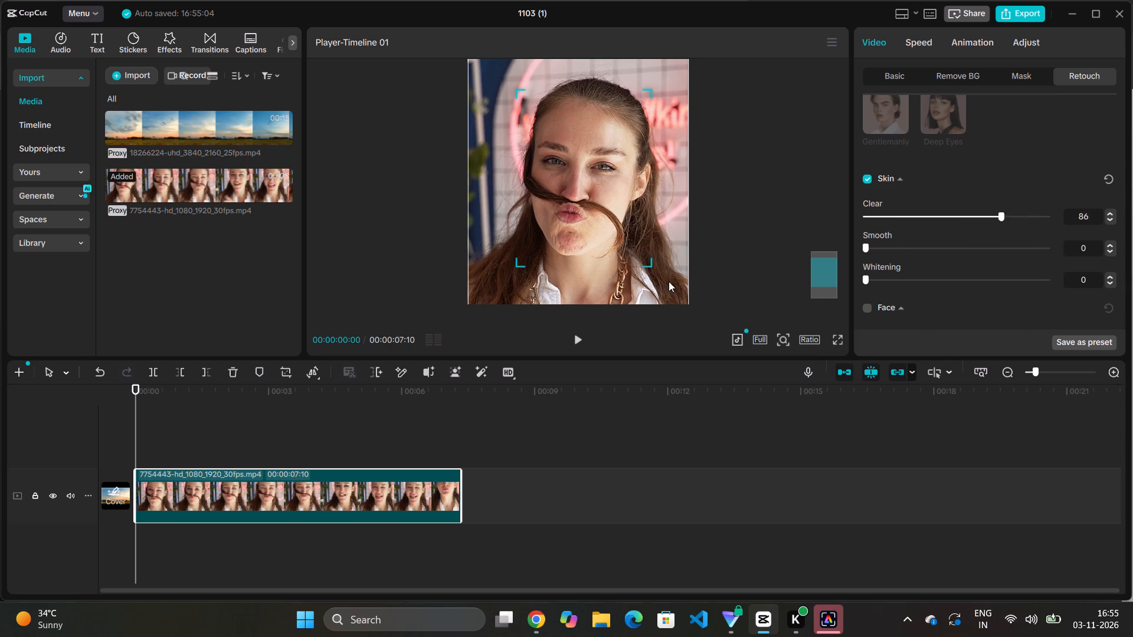
{"action": "left_click_drag", "start_coordinate": [669, 281], "coordinate": [1132, 302]}
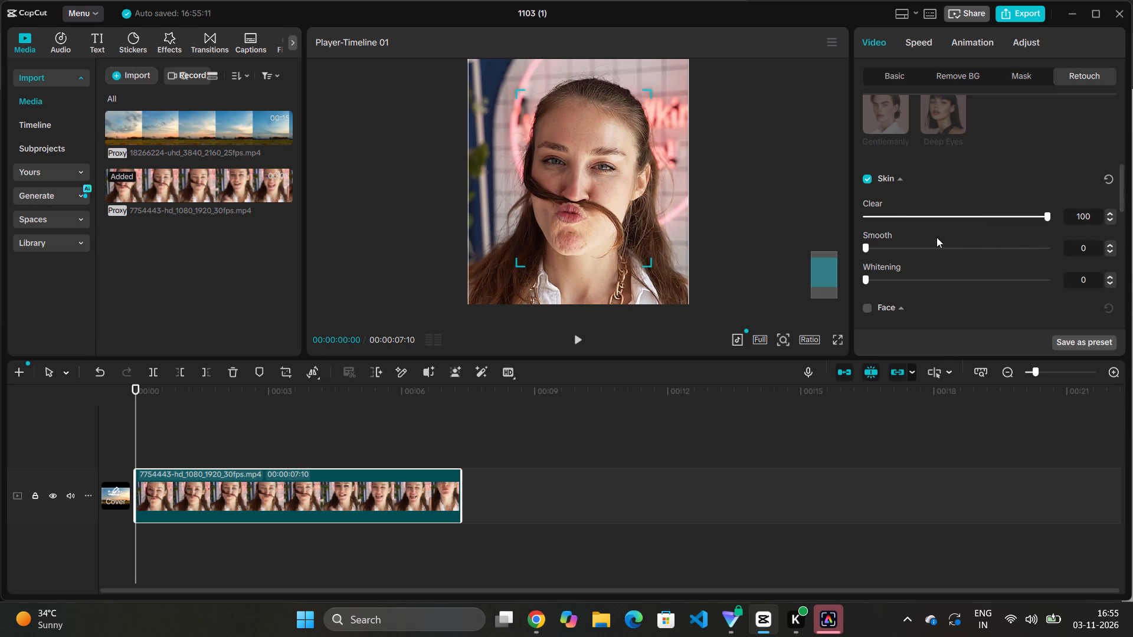
Set the Skin retouch Smooth amount to 75 and the Whitening amount to 70 on the face clip.
{"action": "left_click_drag", "start_coordinate": [938, 248], "coordinate": [824, 252]}
{"action": "left_click_drag", "start_coordinate": [824, 252], "coordinate": [1079, 269]}
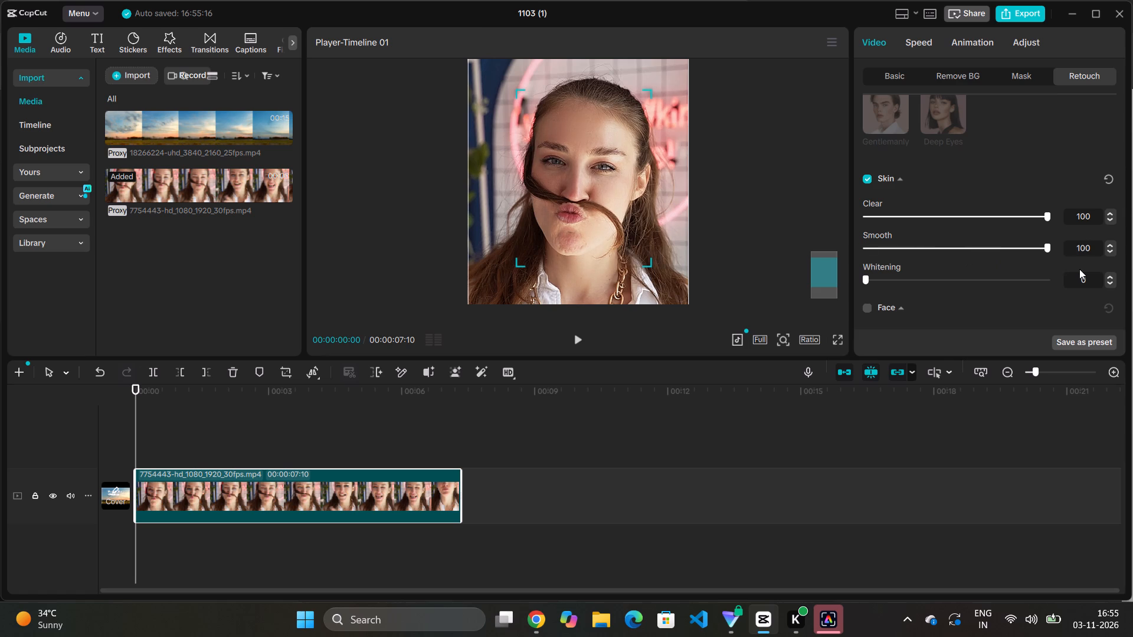
{"action": "left_click_drag", "start_coordinate": [936, 278], "coordinate": [936, 321]}
{"action": "left_click_drag", "start_coordinate": [936, 321], "coordinate": [992, 318]}
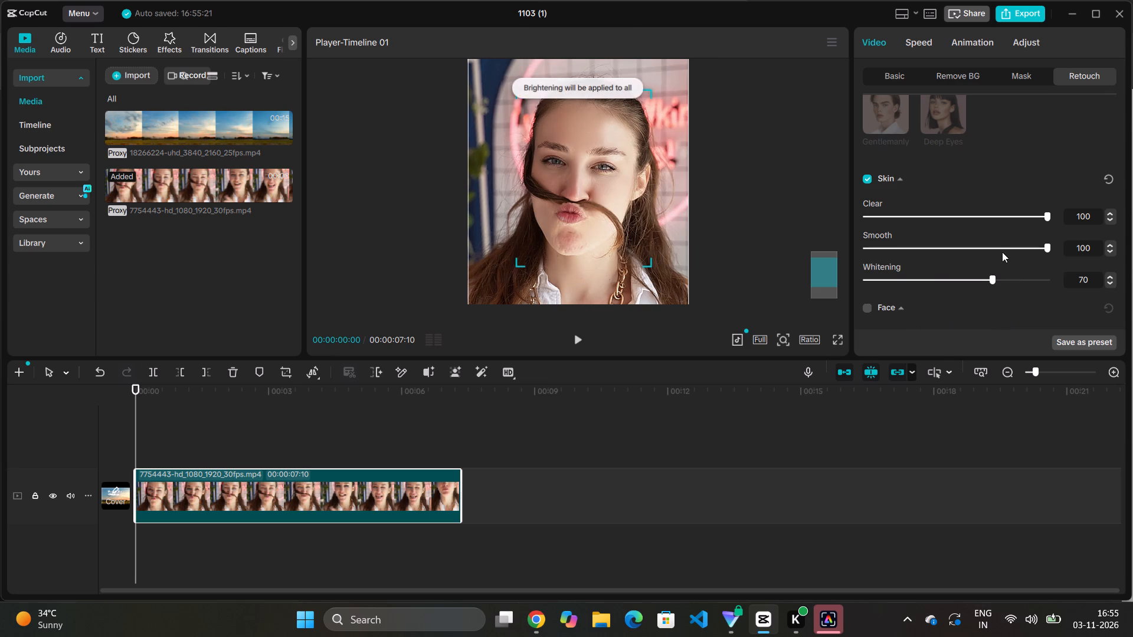
{"action": "left_click", "coordinate": [1002, 242]}
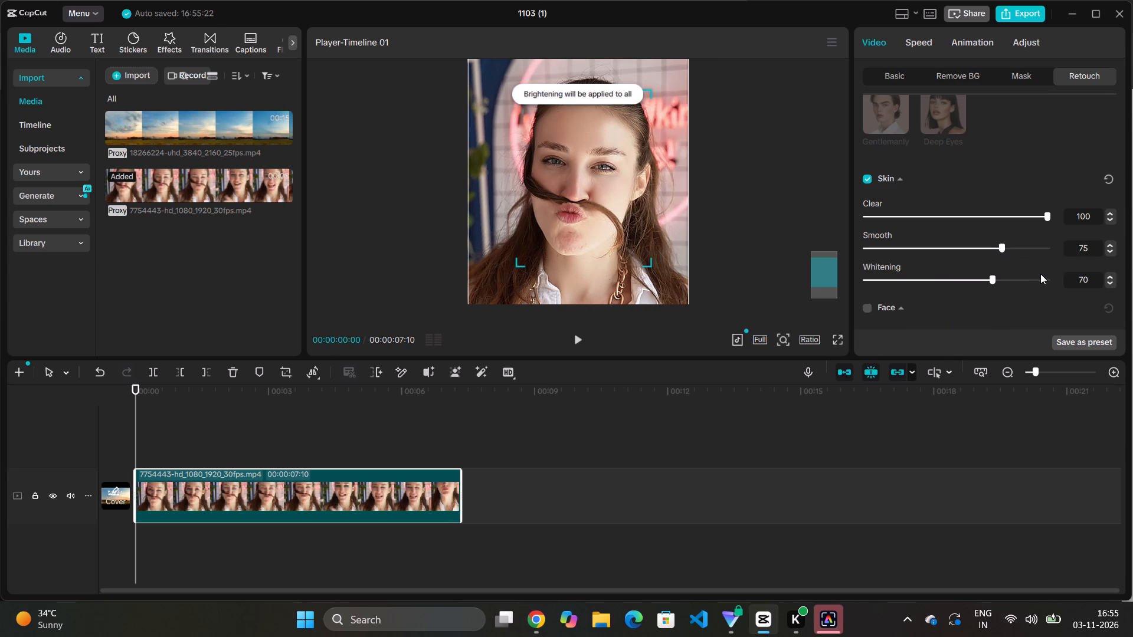
Look through the Face, Features and Makeup retouch settings, returning to the start of the Face category.
{"action": "scroll", "coordinate": [998, 231], "scroll_direction": "down", "scroll_amount": 3}
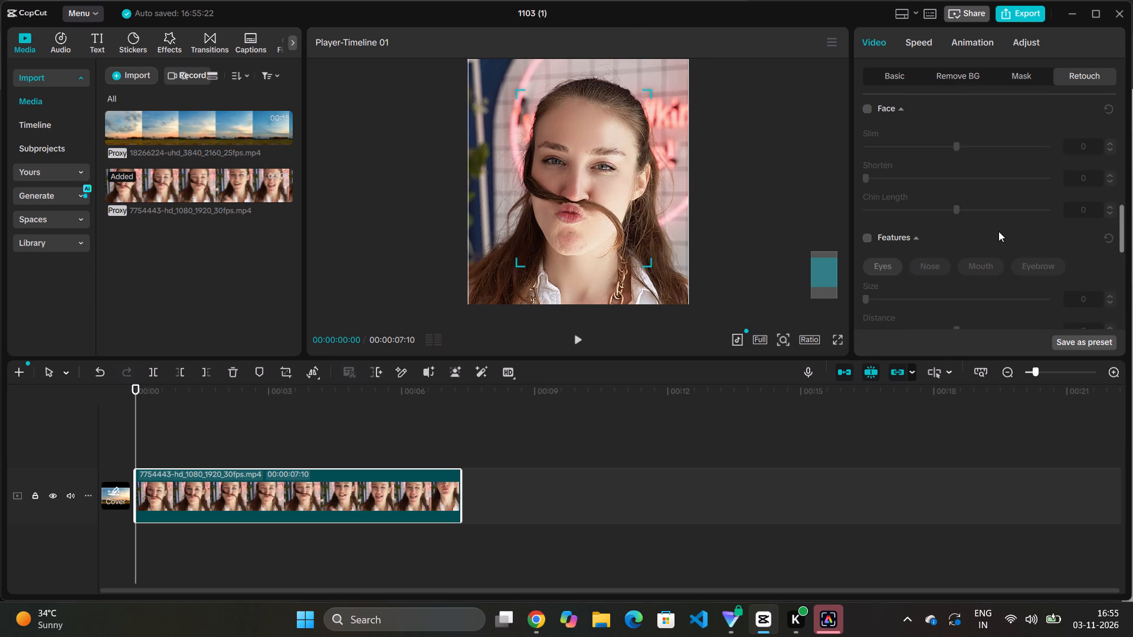
{"action": "scroll", "coordinate": [998, 231], "scroll_direction": "down", "scroll_amount": 4}
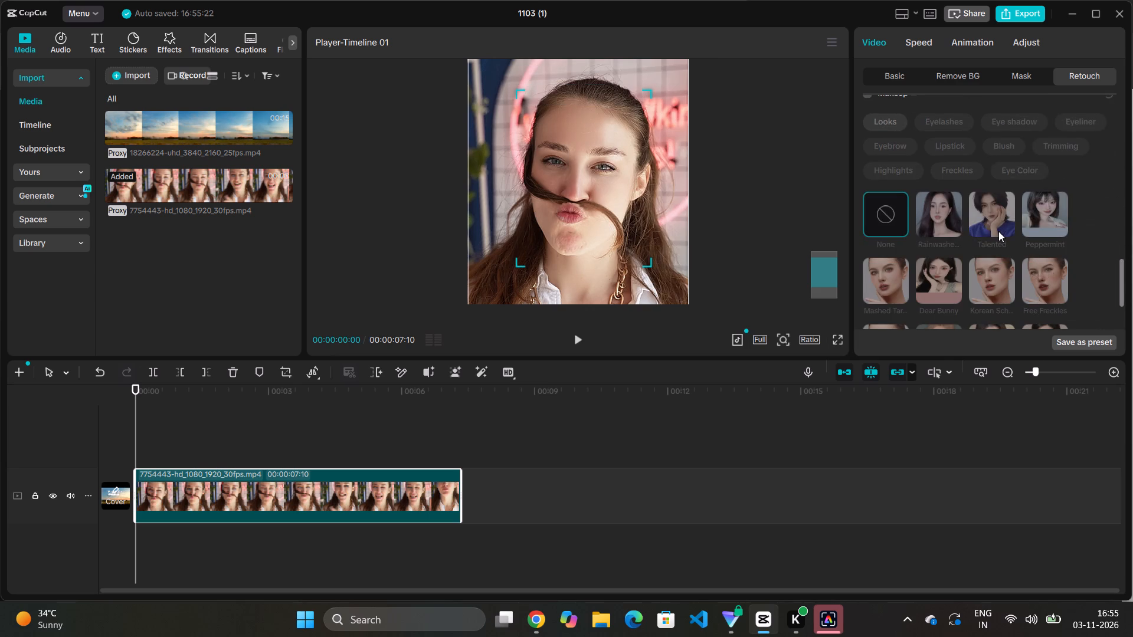
{"action": "scroll", "coordinate": [998, 231], "scroll_direction": "down", "scroll_amount": 5}
{"action": "scroll", "coordinate": [998, 231], "scroll_direction": "up", "scroll_amount": 2}
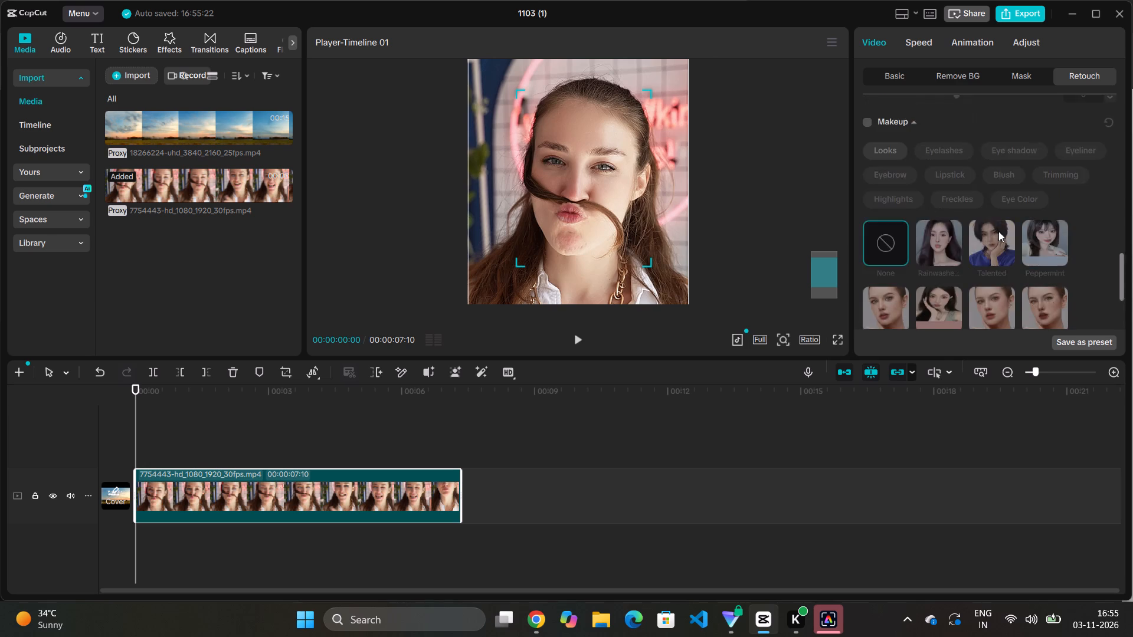
{"action": "scroll", "coordinate": [998, 231], "scroll_direction": "up", "scroll_amount": 8}
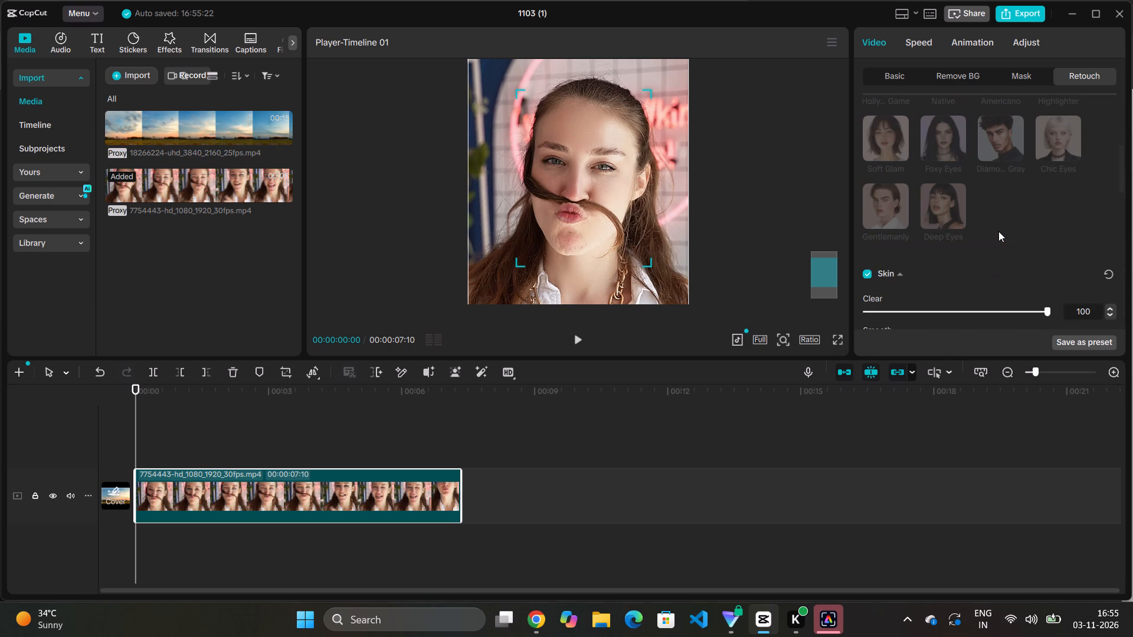
{"action": "scroll", "coordinate": [967, 247], "scroll_direction": "up", "scroll_amount": 14}
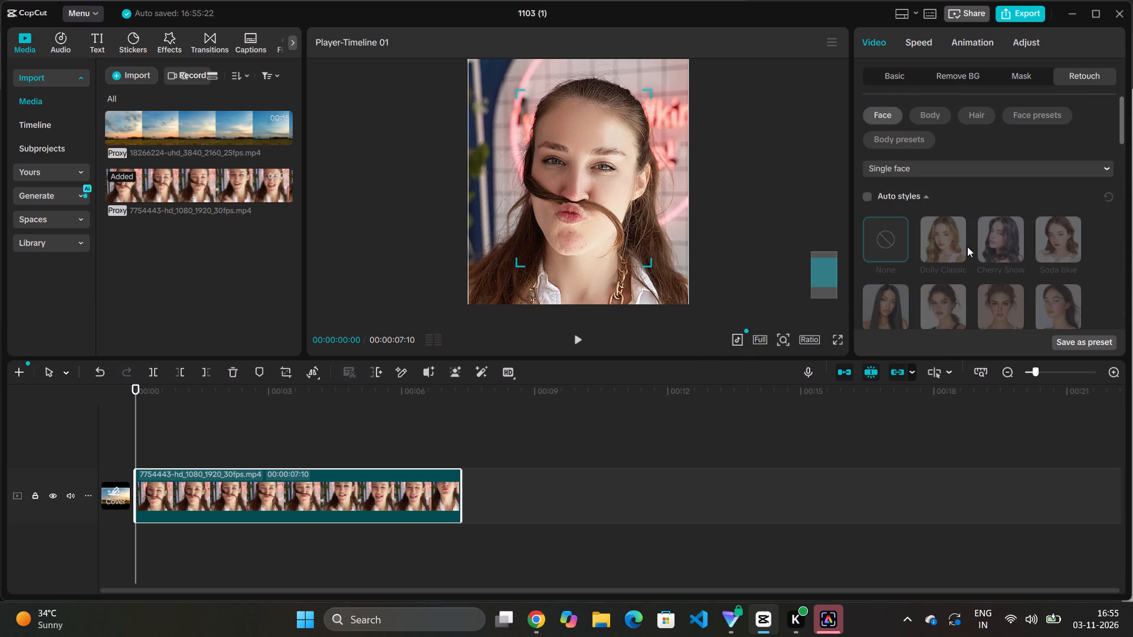
{"action": "left_click", "coordinate": [883, 116]}
Switch Skin retouching off and on repeatedly to compare the face with and without it, leaving it enabled.
{"action": "scroll", "coordinate": [924, 166], "scroll_direction": "down", "scroll_amount": 4}
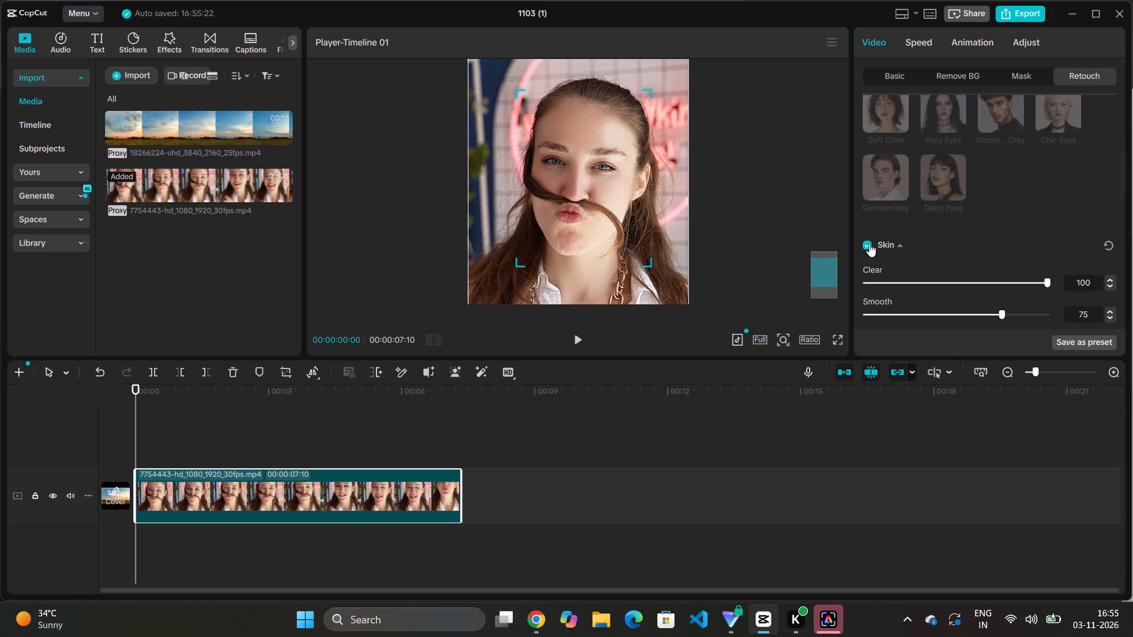
{"action": "left_click", "coordinate": [869, 244]}
{"action": "left_click", "coordinate": [869, 242]}
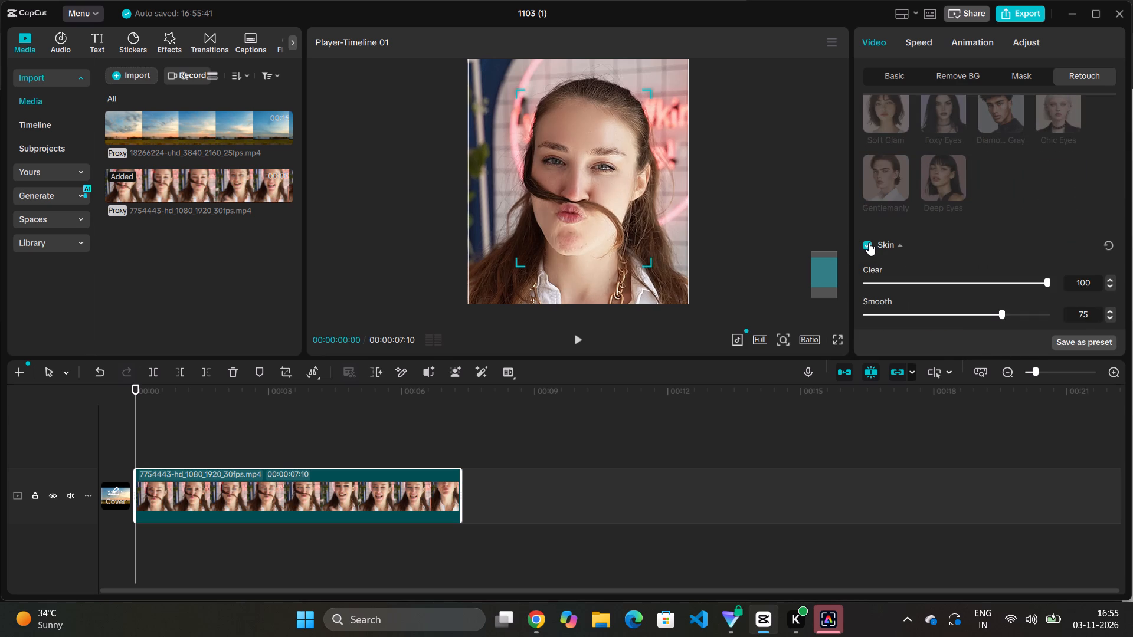
{"action": "left_click", "coordinate": [869, 242]}
{"action": "left_click", "coordinate": [869, 242]}
{"action": "left_click", "coordinate": [869, 242]}
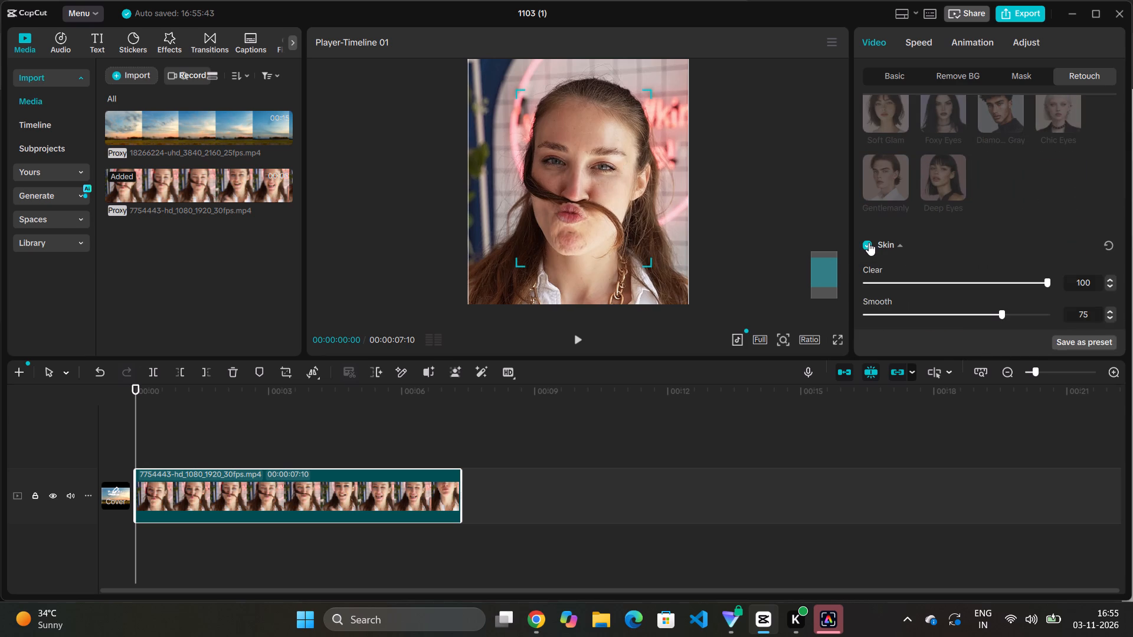
{"action": "left_click", "coordinate": [869, 242]}
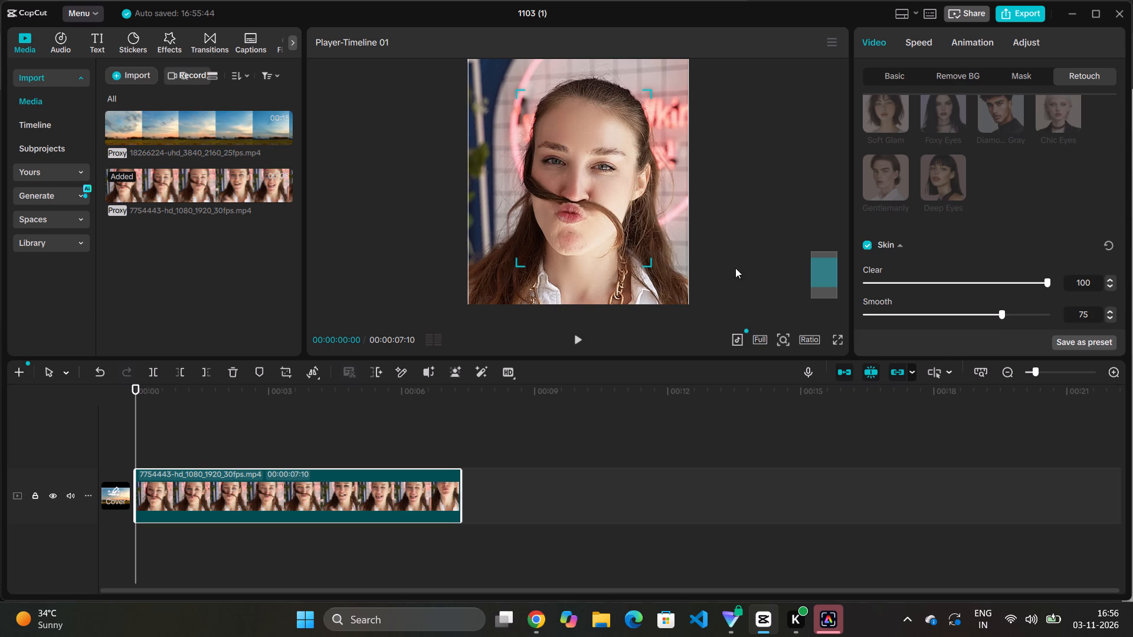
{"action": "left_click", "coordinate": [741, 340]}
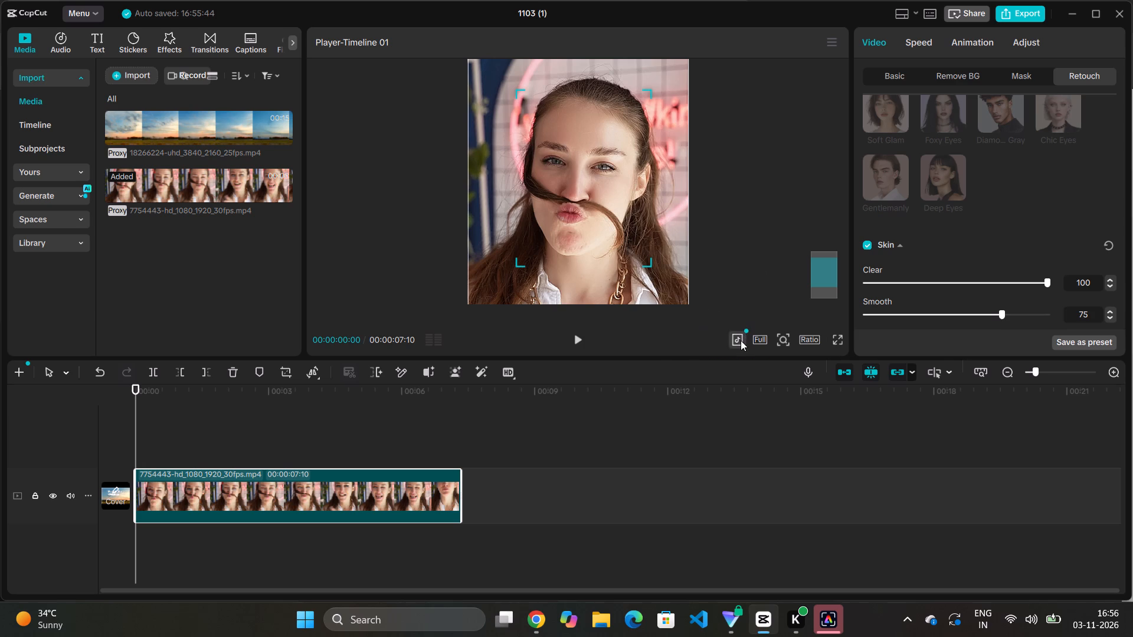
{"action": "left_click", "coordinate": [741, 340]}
Look through the Face retouch settings and the Hair style colour options for the face clip.
{"action": "scroll", "coordinate": [938, 211], "scroll_direction": "down", "scroll_amount": 15}
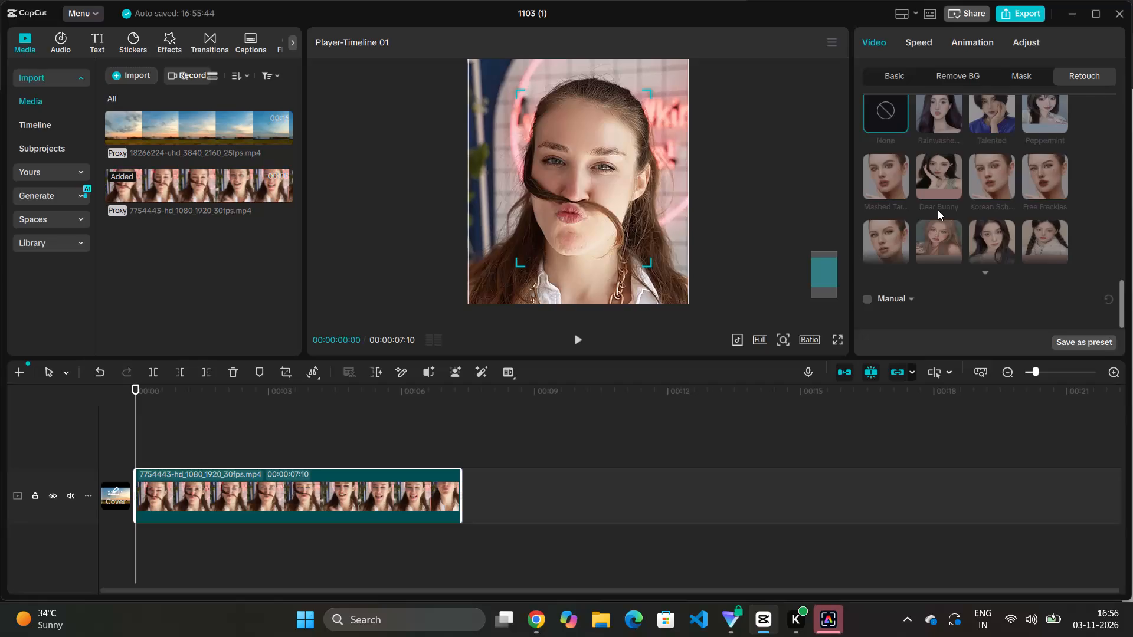
{"action": "scroll", "coordinate": [938, 210], "scroll_direction": "down", "scroll_amount": 6}
{"action": "scroll", "coordinate": [938, 210], "scroll_direction": "up", "scroll_amount": 15}
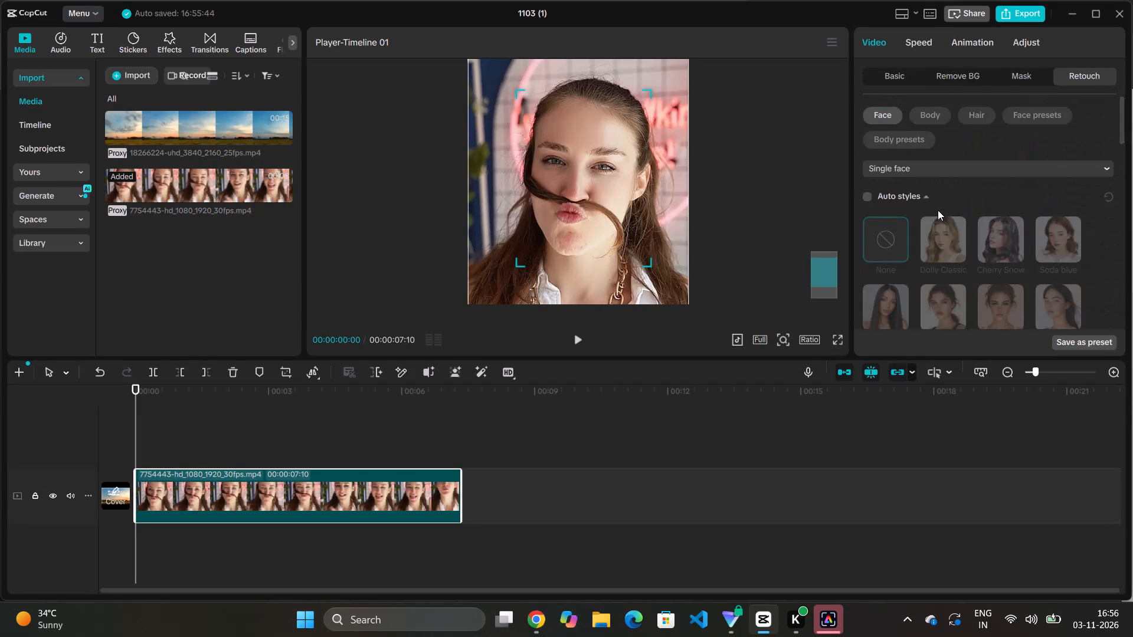
{"action": "scroll", "coordinate": [938, 210], "scroll_direction": "down", "scroll_amount": 3}
{"action": "scroll", "coordinate": [938, 210], "scroll_direction": "up", "scroll_amount": 5}
{"action": "left_click", "coordinate": [977, 120]}
{"action": "scroll", "coordinate": [974, 181], "scroll_direction": "down", "scroll_amount": 3}
{"action": "scroll", "coordinate": [974, 184], "scroll_direction": "up", "scroll_amount": 3}
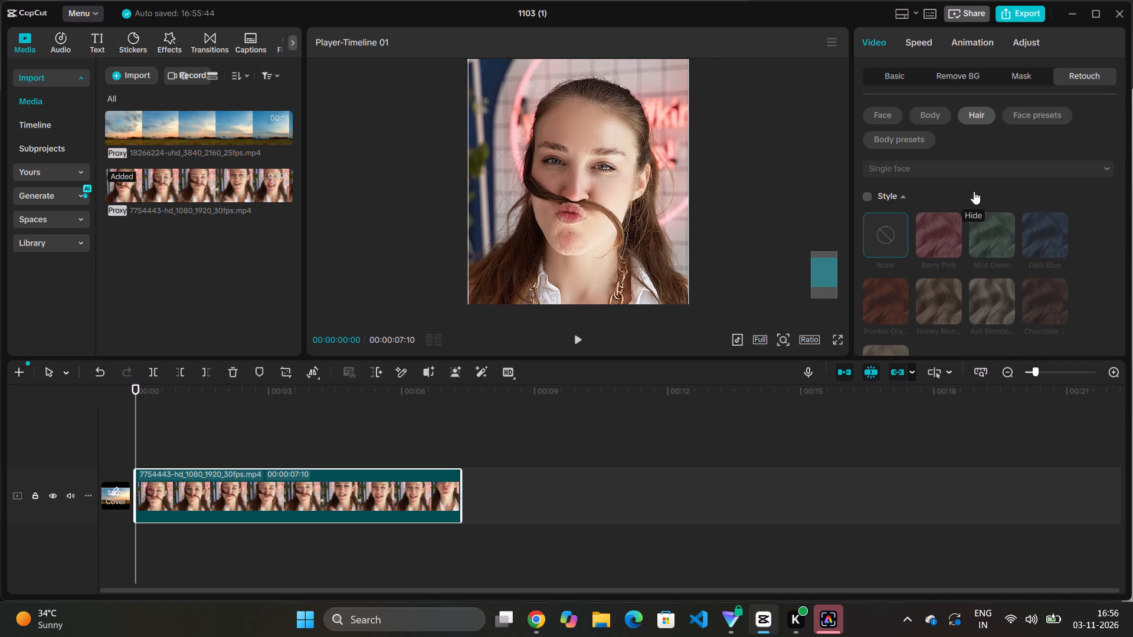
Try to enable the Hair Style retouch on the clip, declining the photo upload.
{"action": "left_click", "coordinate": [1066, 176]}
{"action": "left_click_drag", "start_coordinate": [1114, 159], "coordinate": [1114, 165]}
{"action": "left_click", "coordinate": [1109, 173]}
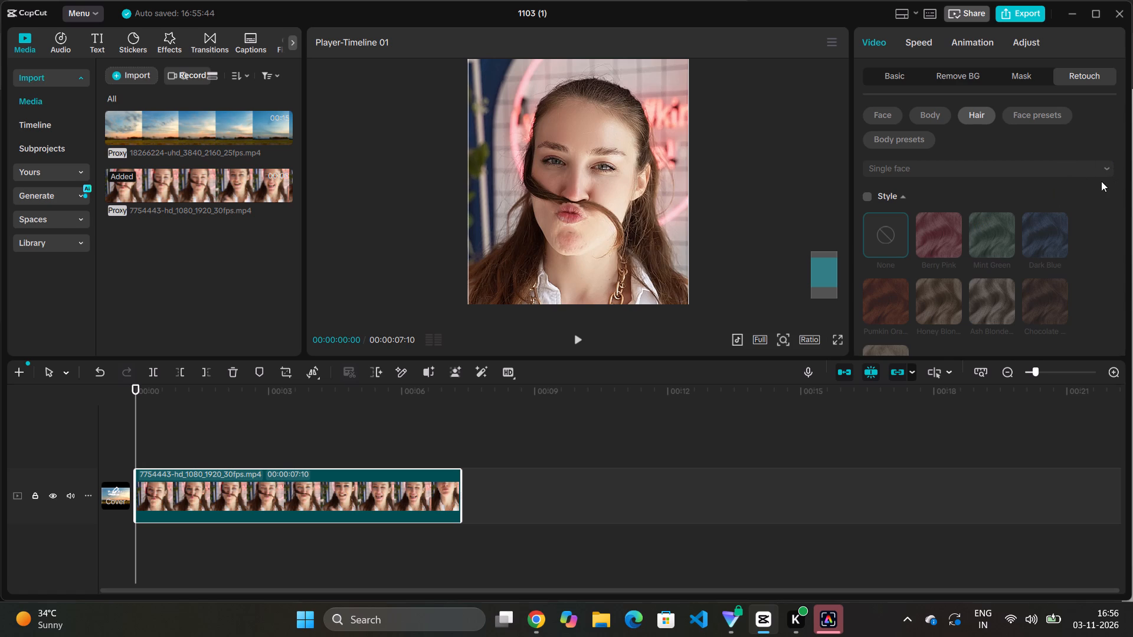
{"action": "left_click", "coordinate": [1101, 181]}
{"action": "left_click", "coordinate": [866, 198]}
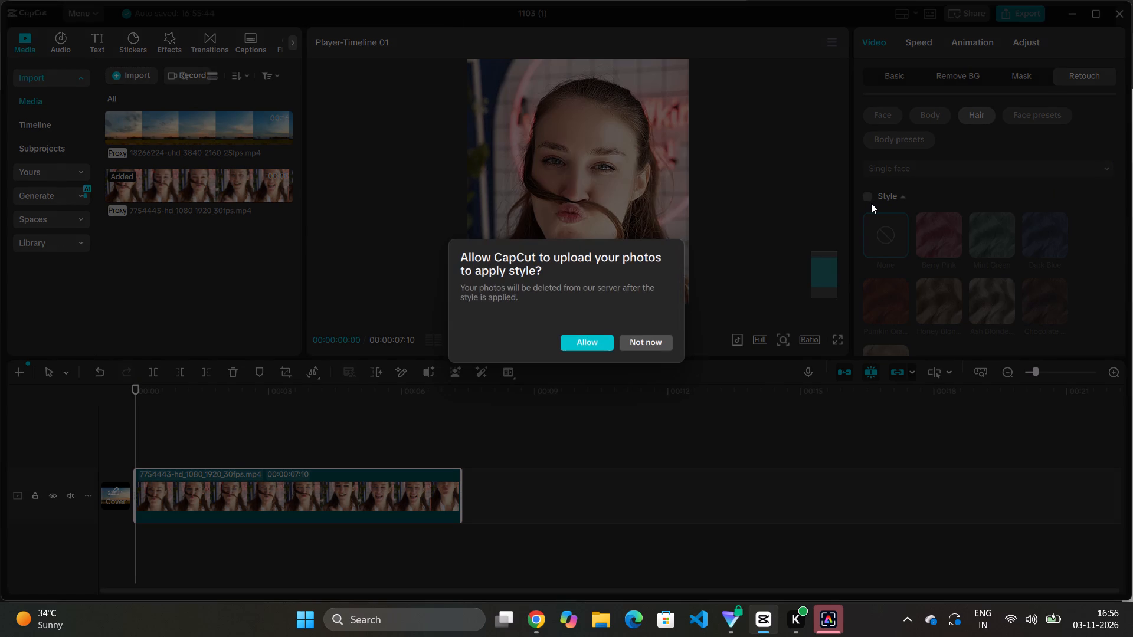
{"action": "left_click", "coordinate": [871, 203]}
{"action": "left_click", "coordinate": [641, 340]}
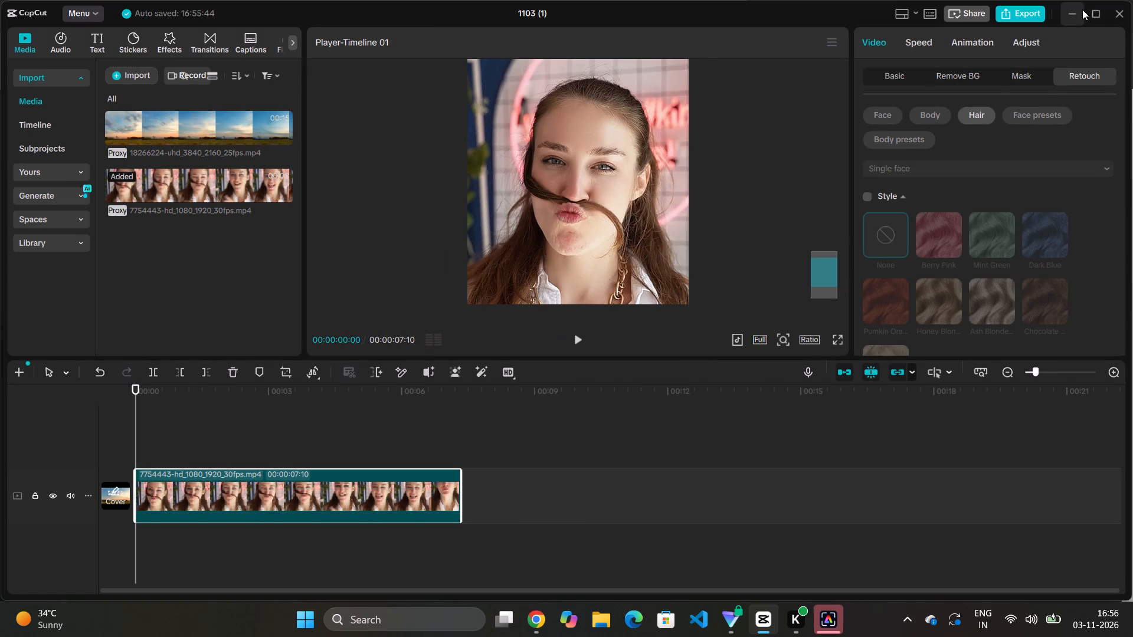
Return to the Face retouch category and check its face selection options, keeping Single face.
{"action": "left_click", "coordinate": [884, 119]}
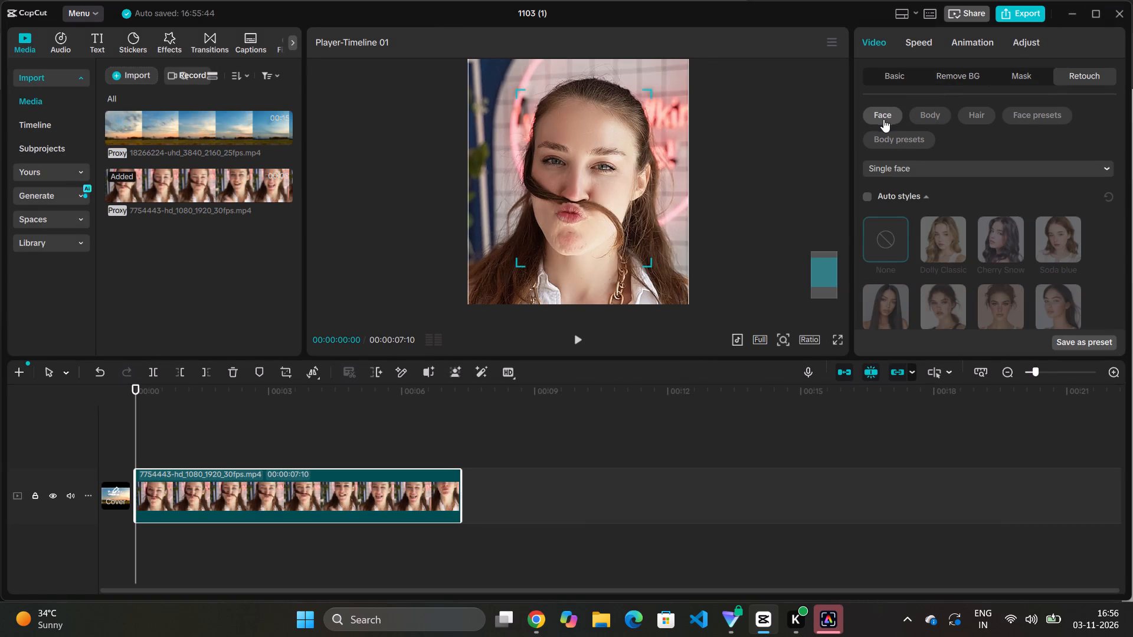
{"action": "scroll", "coordinate": [890, 192], "scroll_direction": "up", "scroll_amount": 2}
{"action": "left_click", "coordinate": [905, 170]}
{"action": "left_click", "coordinate": [916, 192]}
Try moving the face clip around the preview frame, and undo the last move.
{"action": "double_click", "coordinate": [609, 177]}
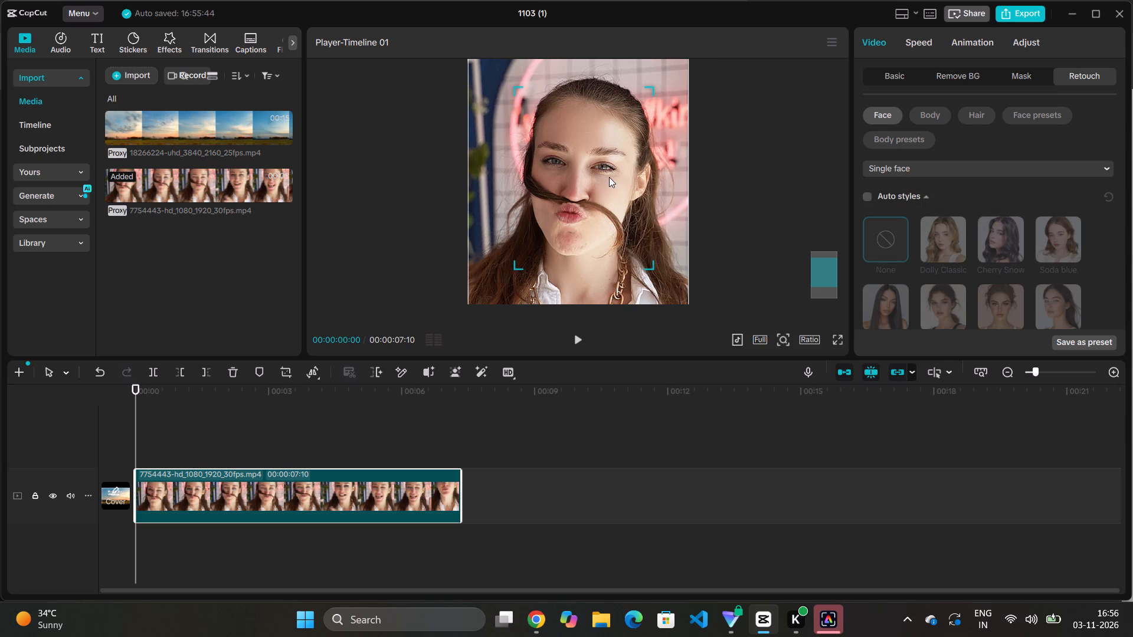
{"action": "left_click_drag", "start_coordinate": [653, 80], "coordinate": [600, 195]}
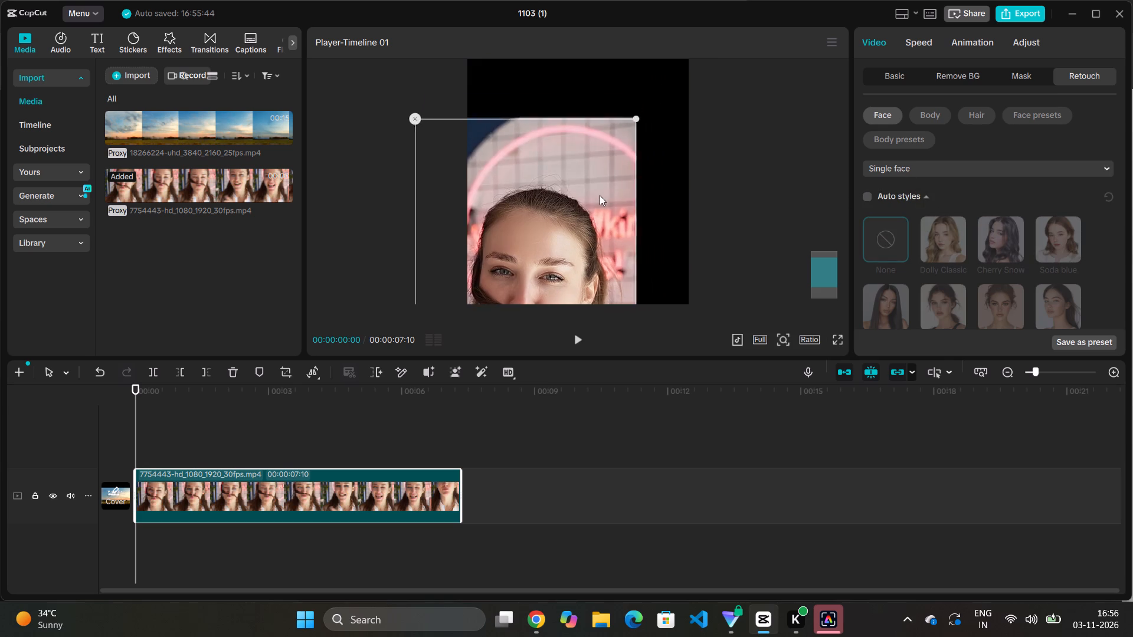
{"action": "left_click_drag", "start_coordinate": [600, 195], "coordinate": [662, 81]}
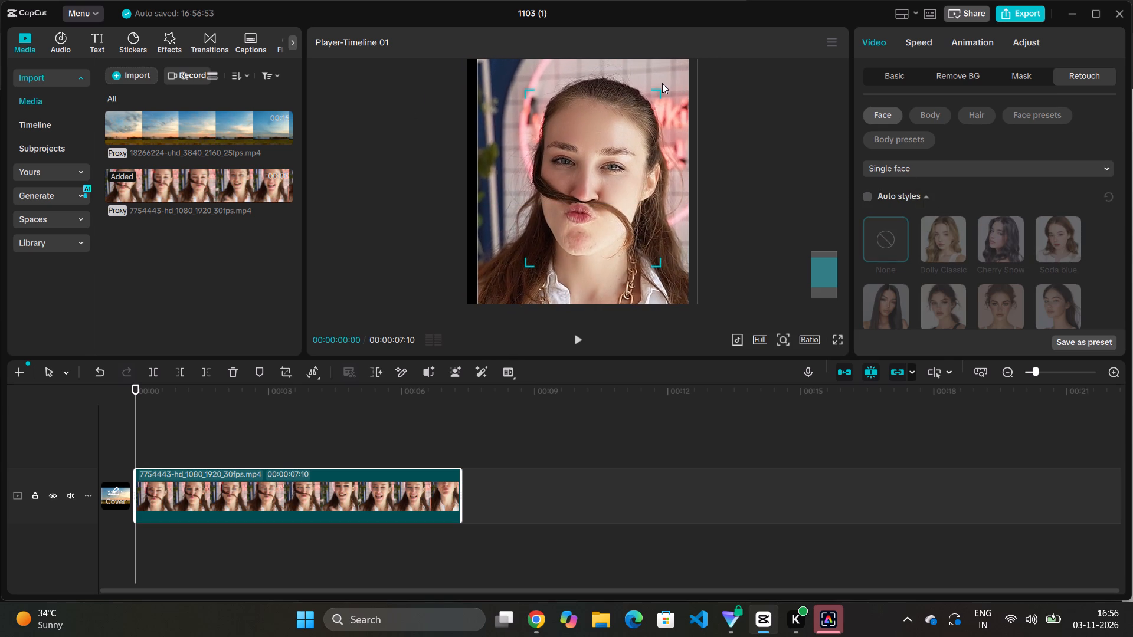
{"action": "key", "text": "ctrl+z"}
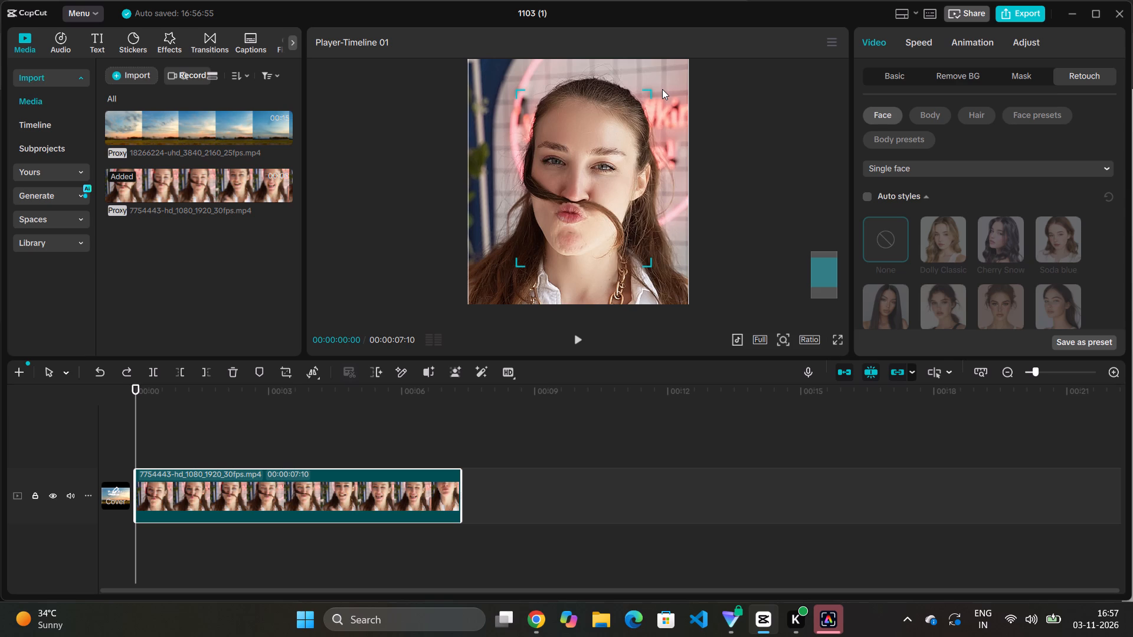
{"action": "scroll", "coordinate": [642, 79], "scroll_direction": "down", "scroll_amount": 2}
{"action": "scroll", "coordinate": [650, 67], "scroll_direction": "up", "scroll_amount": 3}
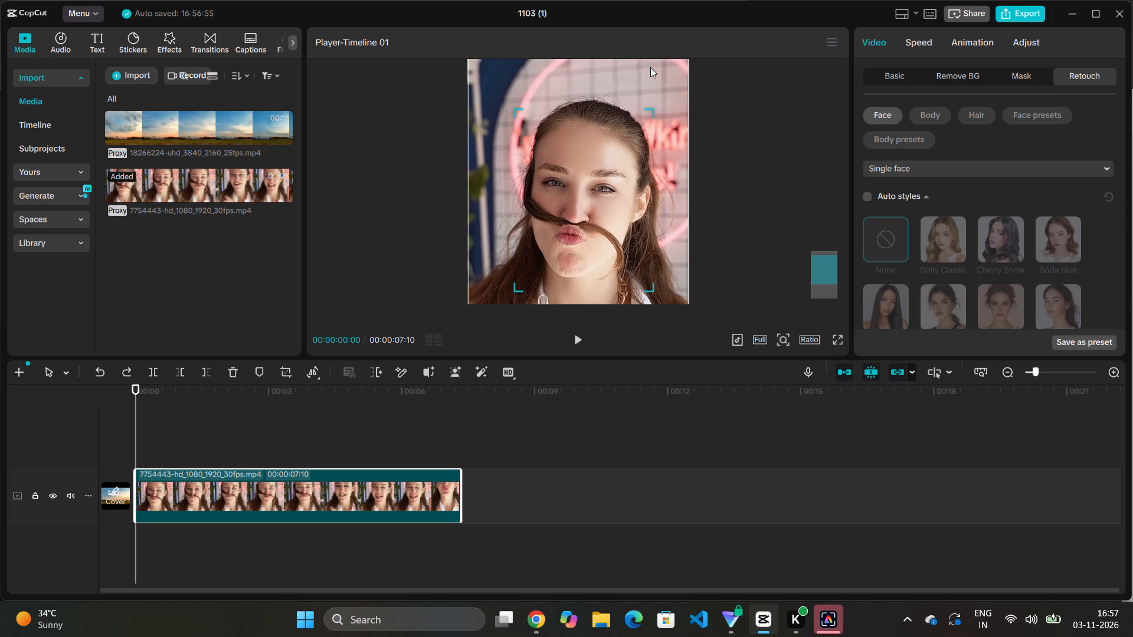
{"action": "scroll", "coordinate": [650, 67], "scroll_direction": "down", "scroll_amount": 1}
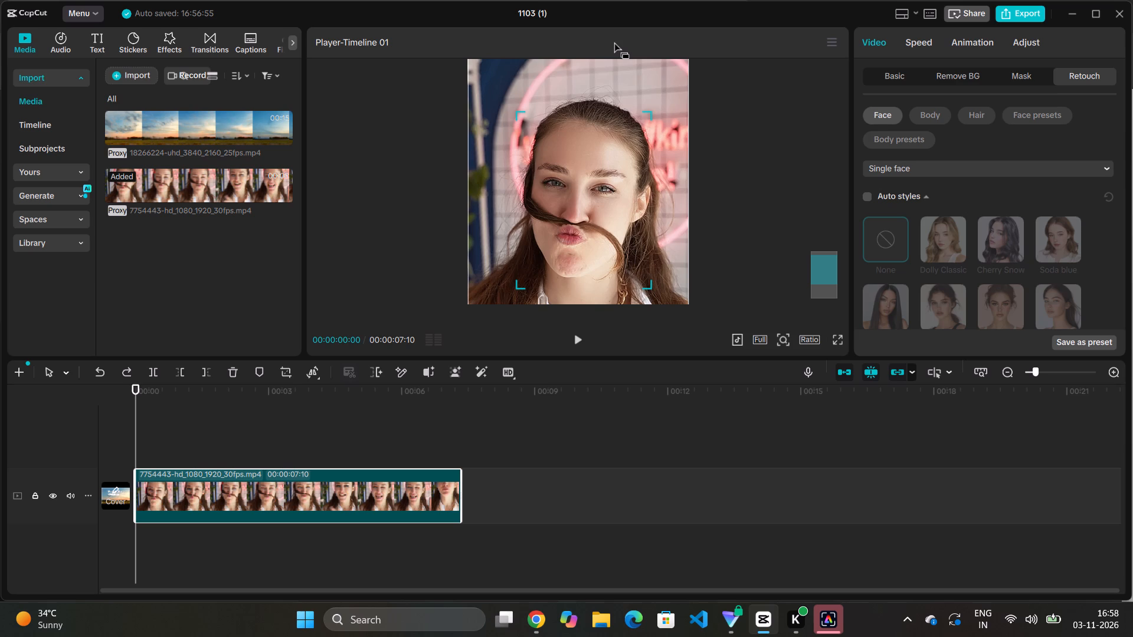
Delete the face clip from the timeline.
{"action": "left_click", "coordinate": [326, 528]}
{"action": "left_click", "coordinate": [332, 510]}
{"action": "key", "text": "BackSpace"}
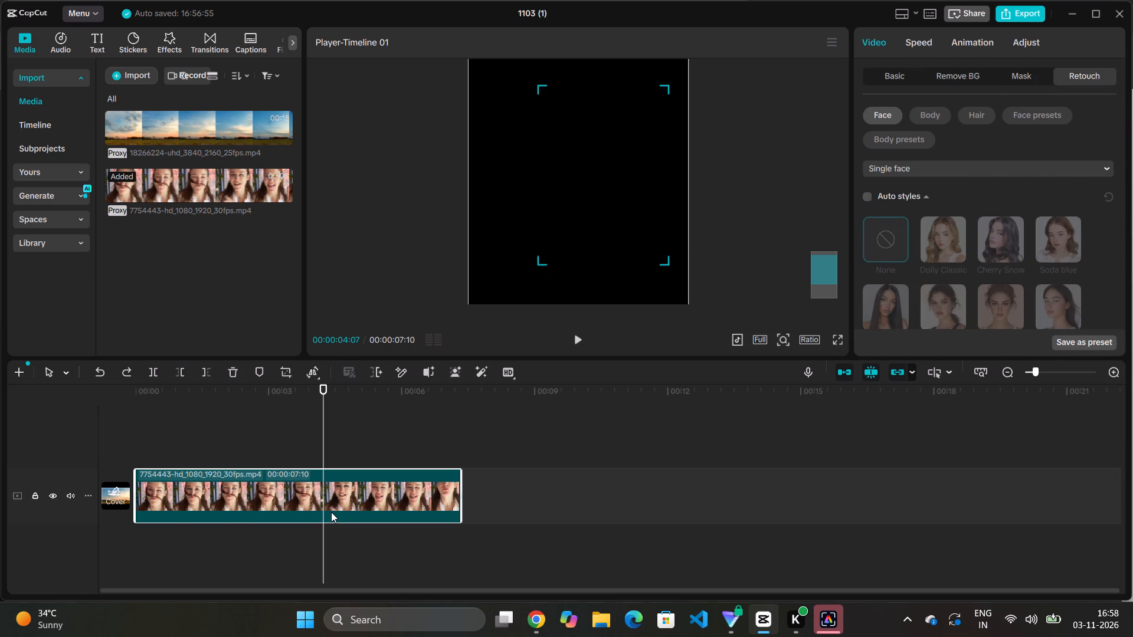
{"action": "key", "text": "BackSpace"}
{"action": "key", "text": "BackSpace"}
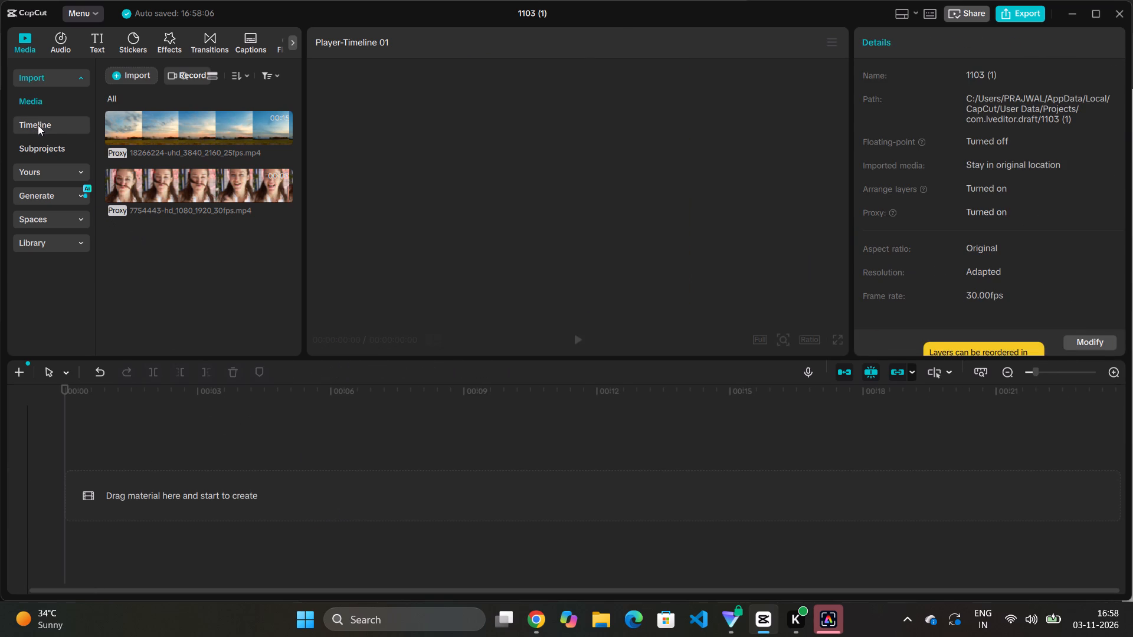
Add the plain white image from the Library's Trending collection to the start of the empty timeline.
{"action": "left_click", "coordinate": [59, 249]}
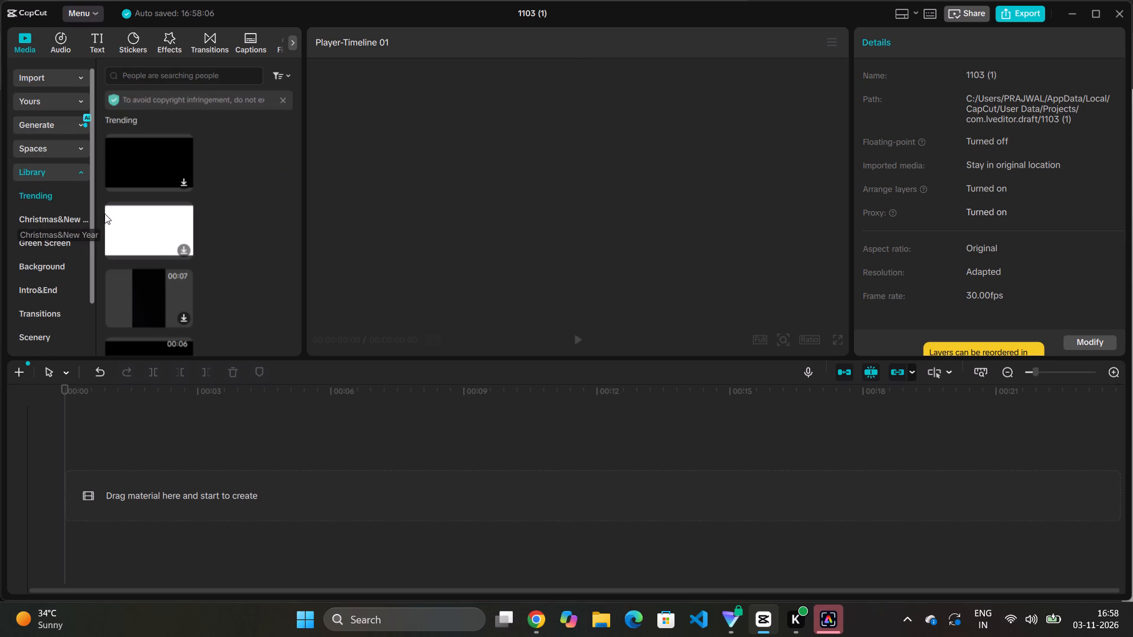
{"action": "left_click", "coordinate": [148, 220]}
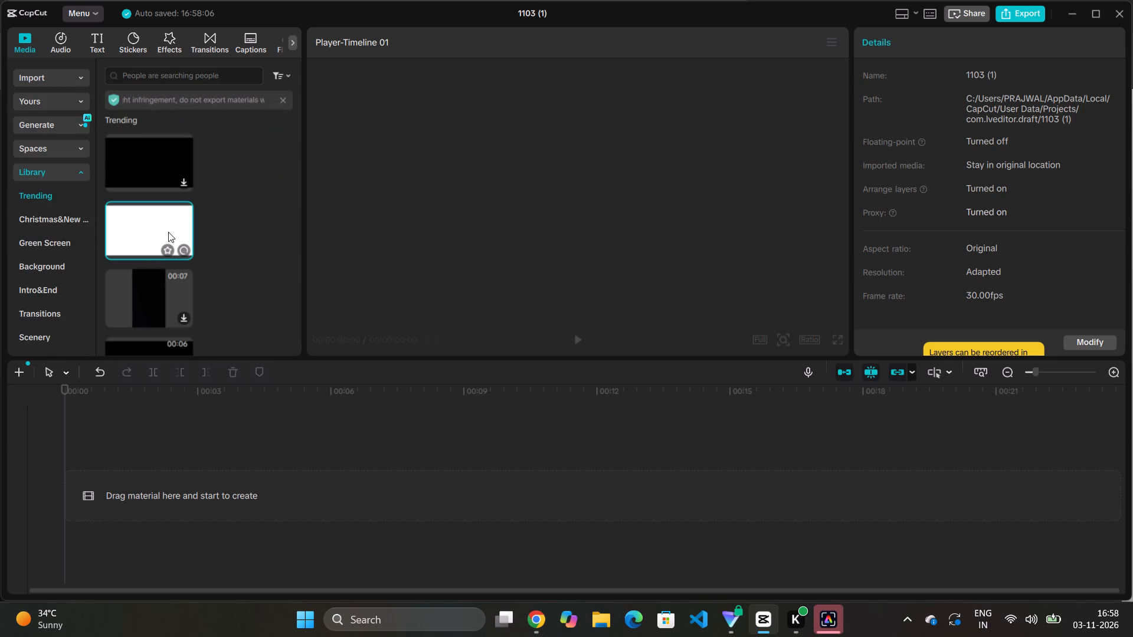
{"action": "left_click", "coordinate": [43, 264]}
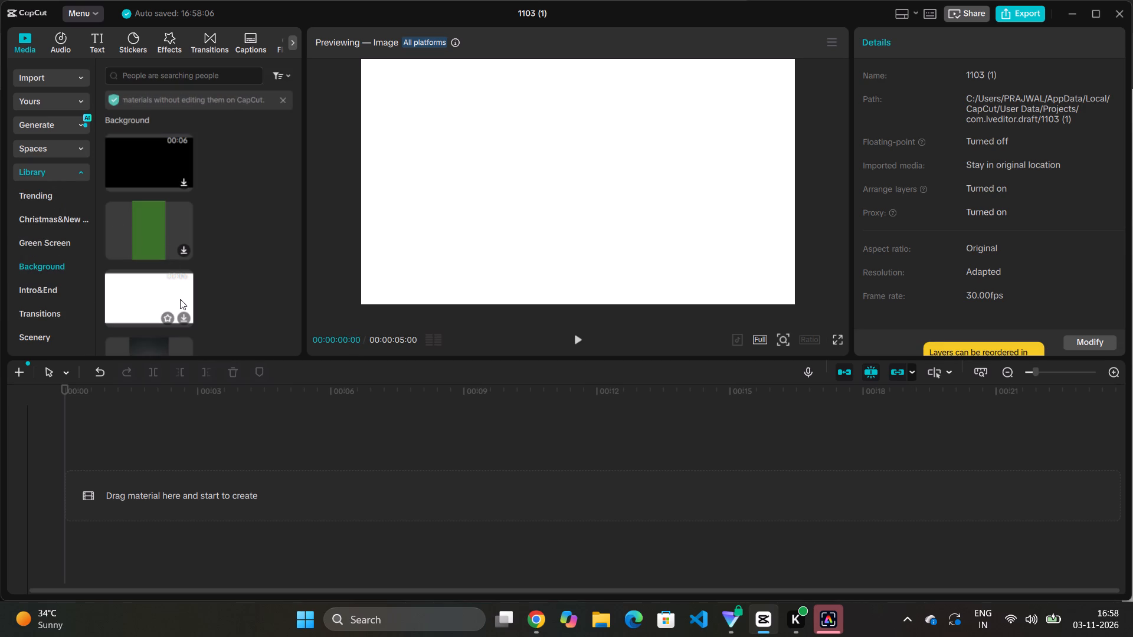
{"action": "scroll", "coordinate": [180, 300], "scroll_direction": "up", "scroll_amount": 1}
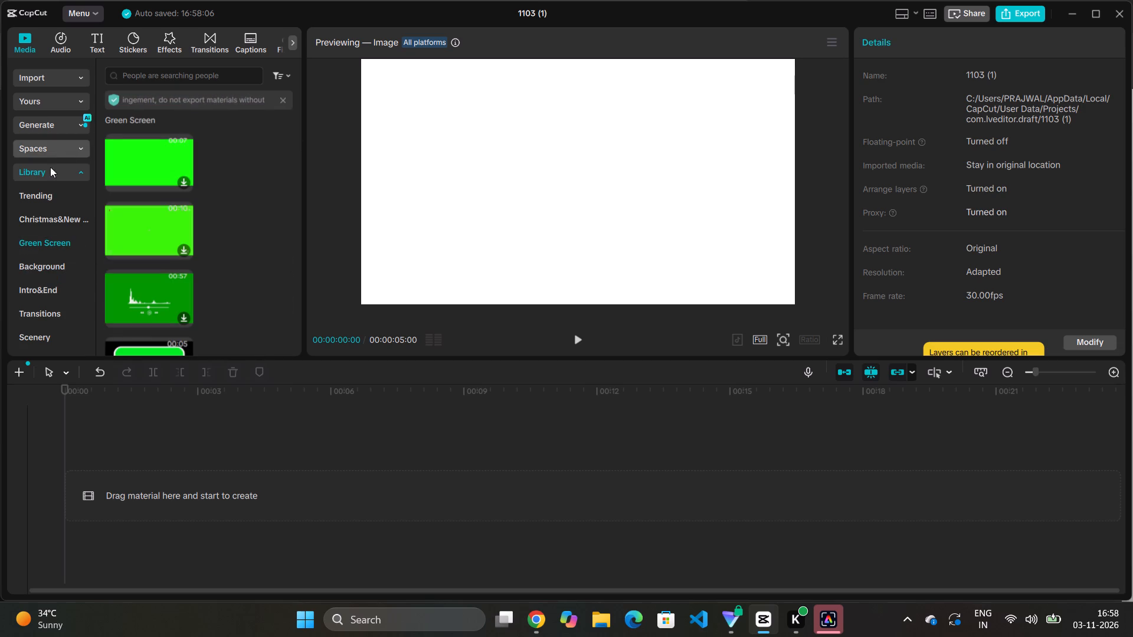
{"action": "left_click", "coordinate": [55, 206]}
{"action": "left_click", "coordinate": [60, 198]}
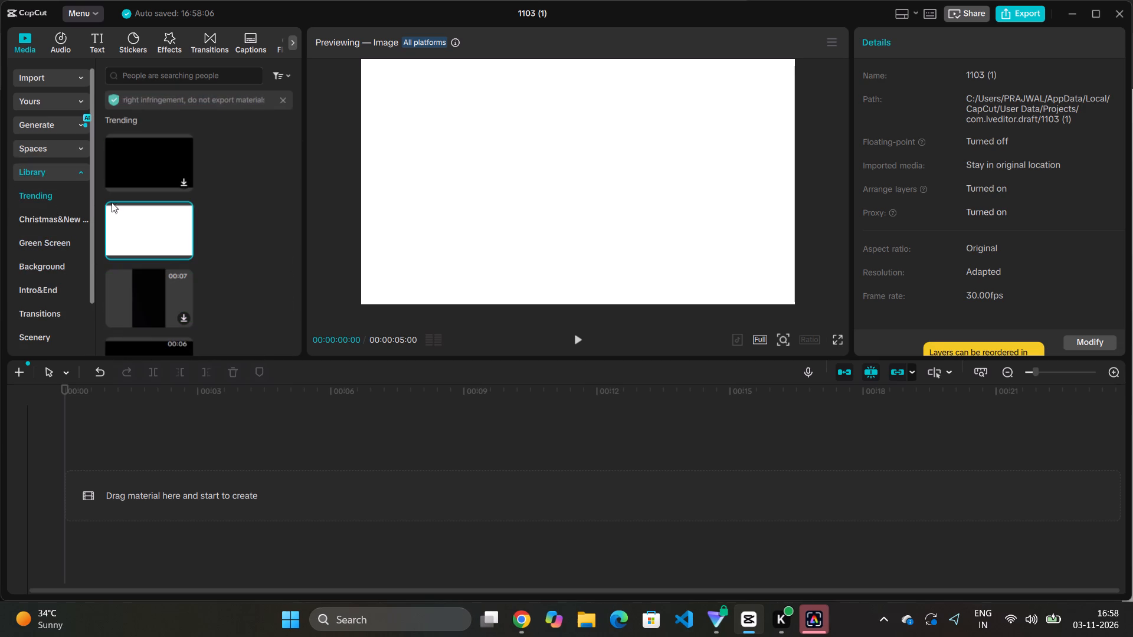
{"action": "left_click_drag", "start_coordinate": [135, 218], "coordinate": [151, 494]}
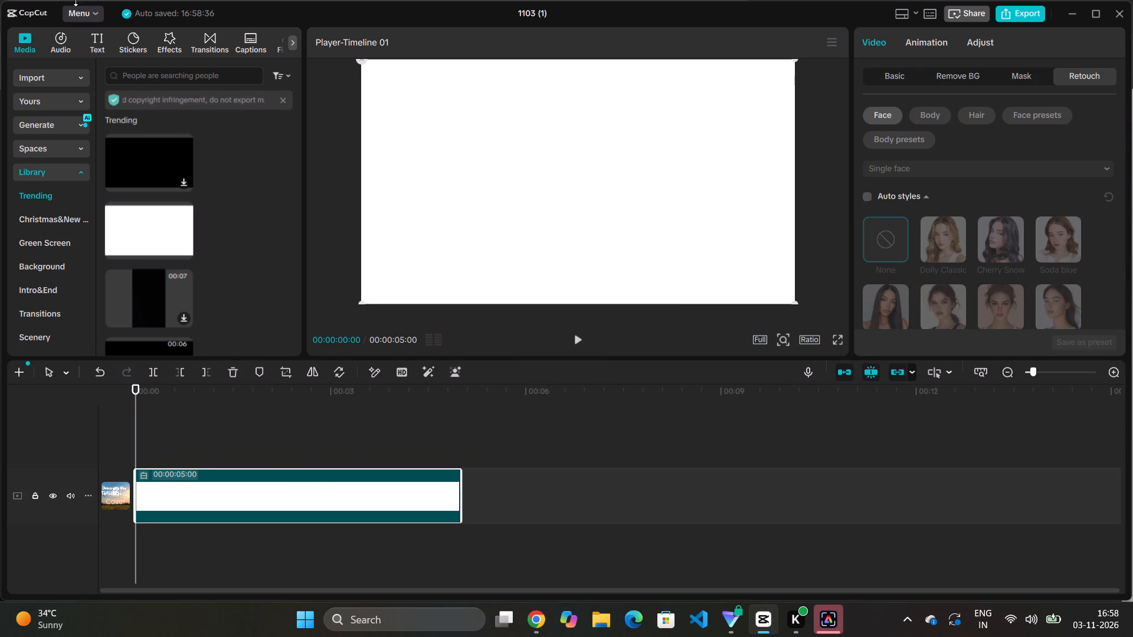
Add a default text clip above the white image at the start of the timeline.
{"action": "left_click", "coordinate": [91, 46]}
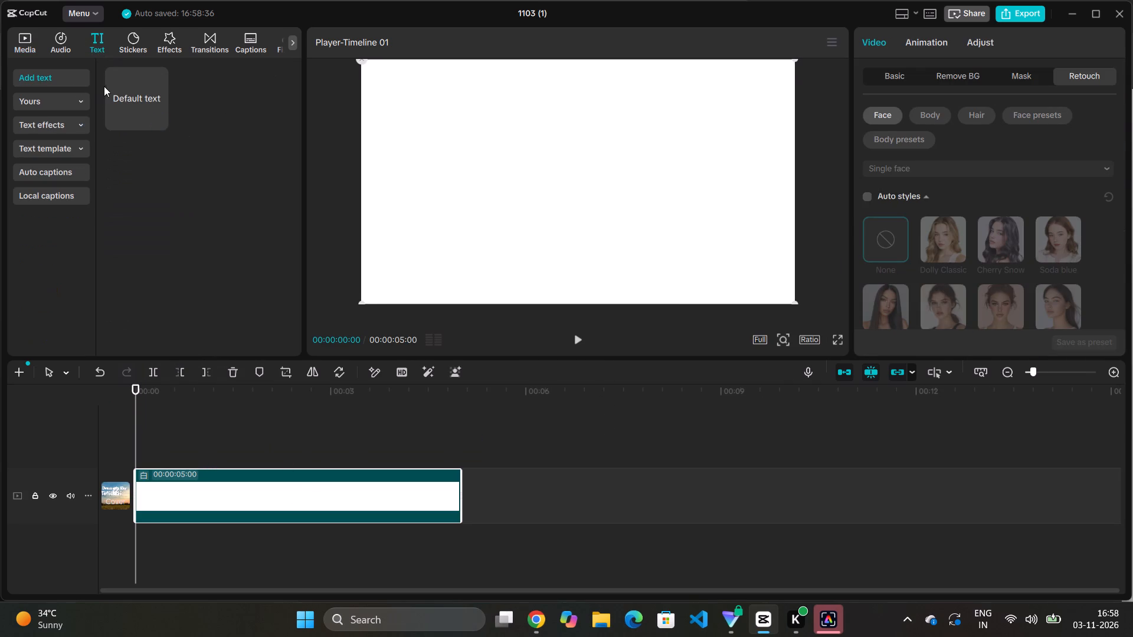
{"action": "left_click", "coordinate": [131, 88]}
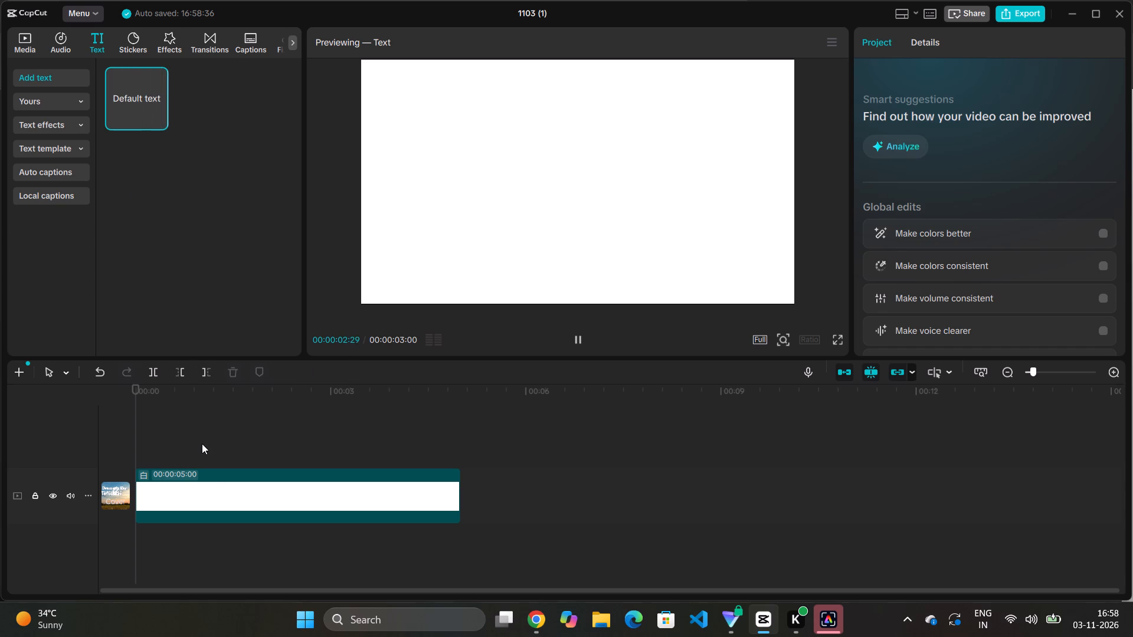
{"action": "left_click", "coordinate": [155, 121]}
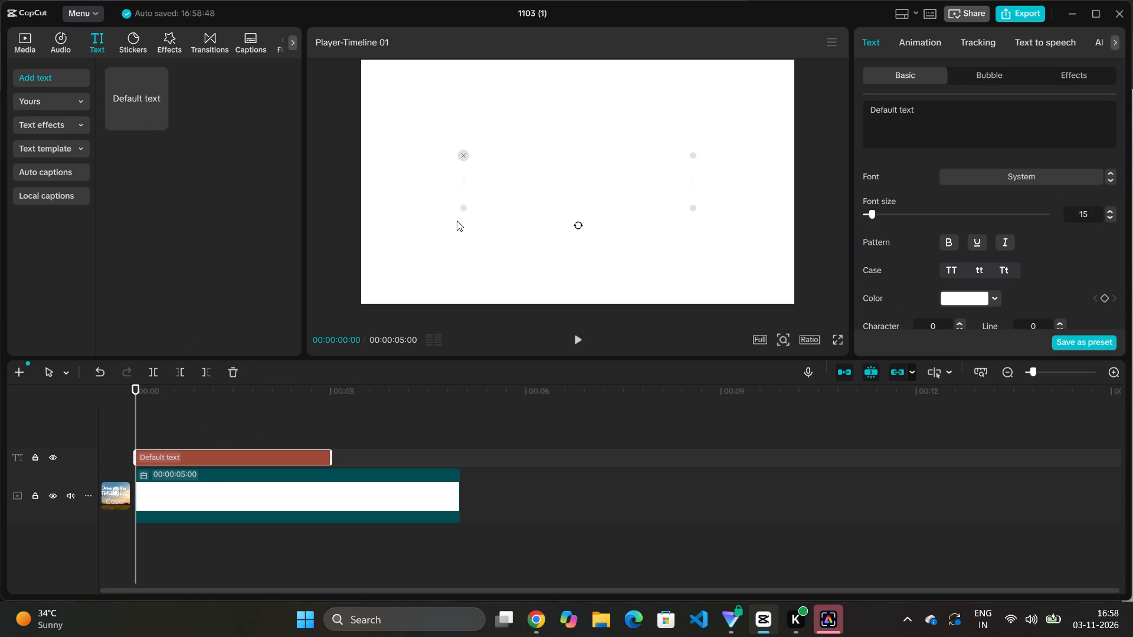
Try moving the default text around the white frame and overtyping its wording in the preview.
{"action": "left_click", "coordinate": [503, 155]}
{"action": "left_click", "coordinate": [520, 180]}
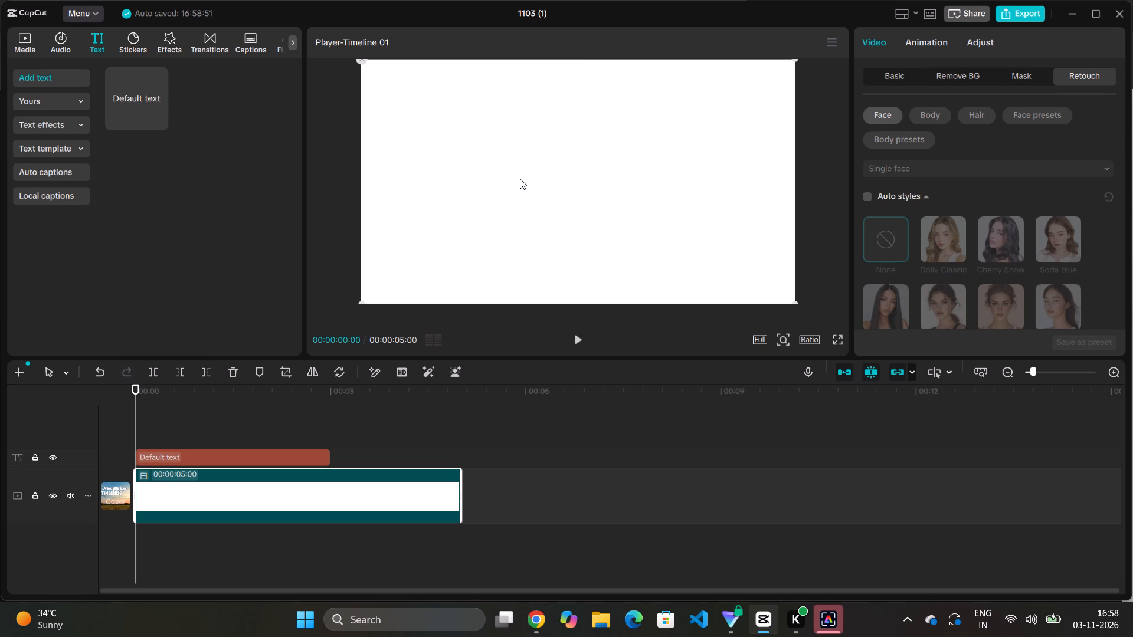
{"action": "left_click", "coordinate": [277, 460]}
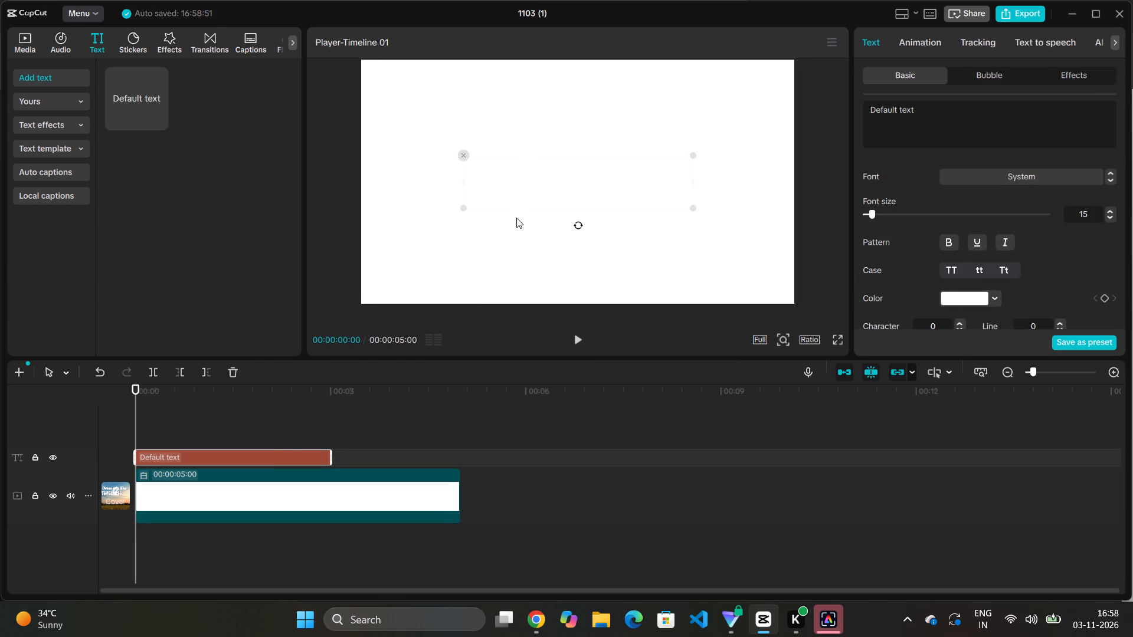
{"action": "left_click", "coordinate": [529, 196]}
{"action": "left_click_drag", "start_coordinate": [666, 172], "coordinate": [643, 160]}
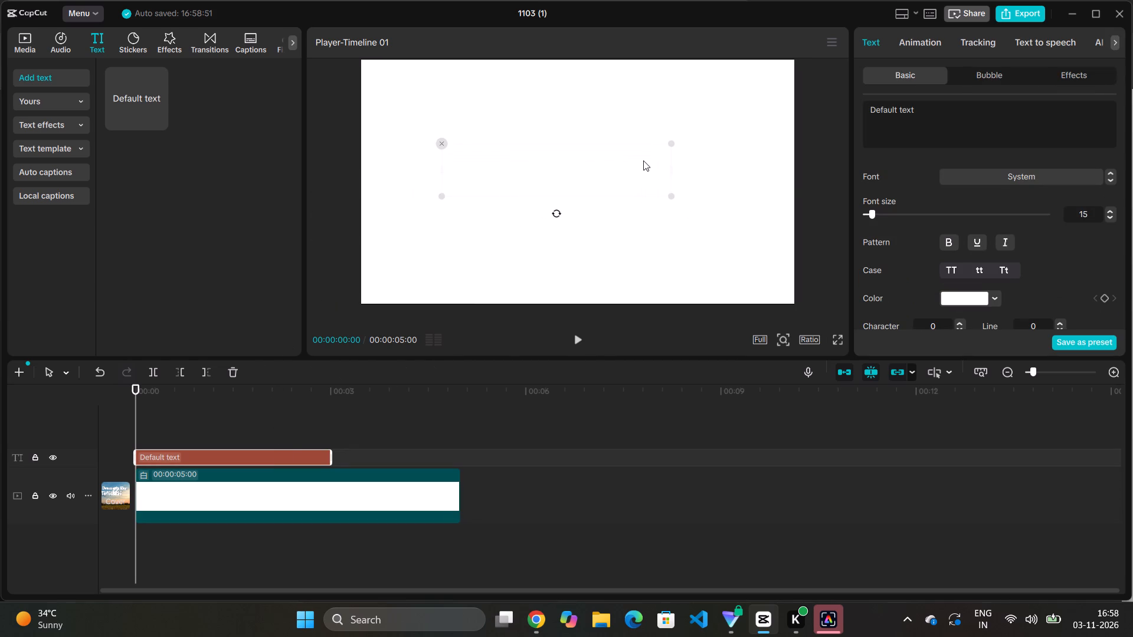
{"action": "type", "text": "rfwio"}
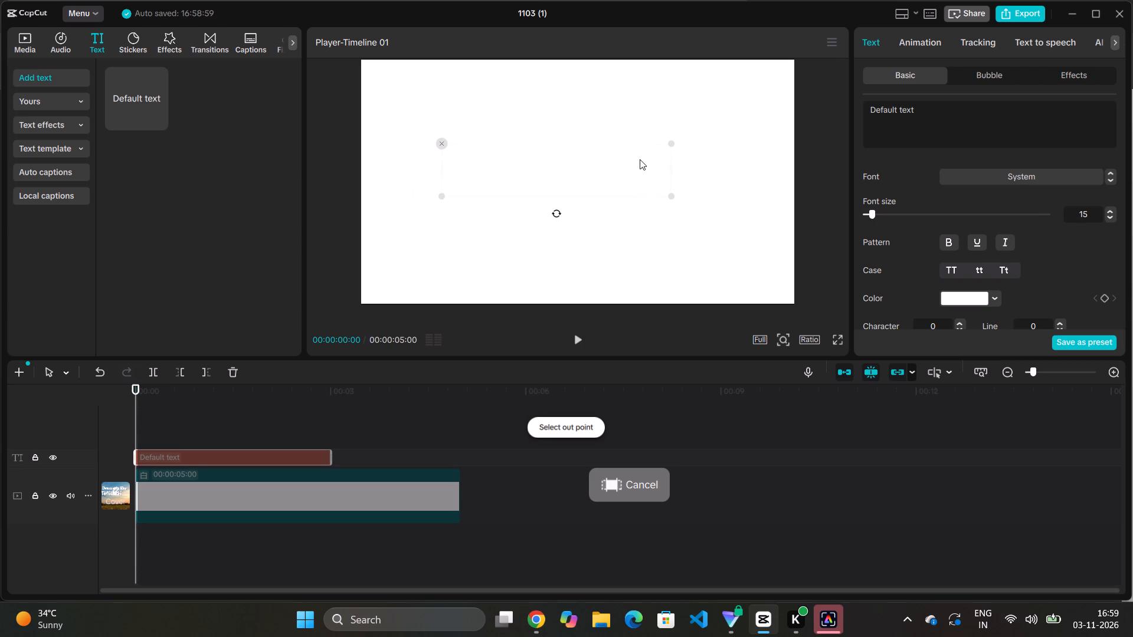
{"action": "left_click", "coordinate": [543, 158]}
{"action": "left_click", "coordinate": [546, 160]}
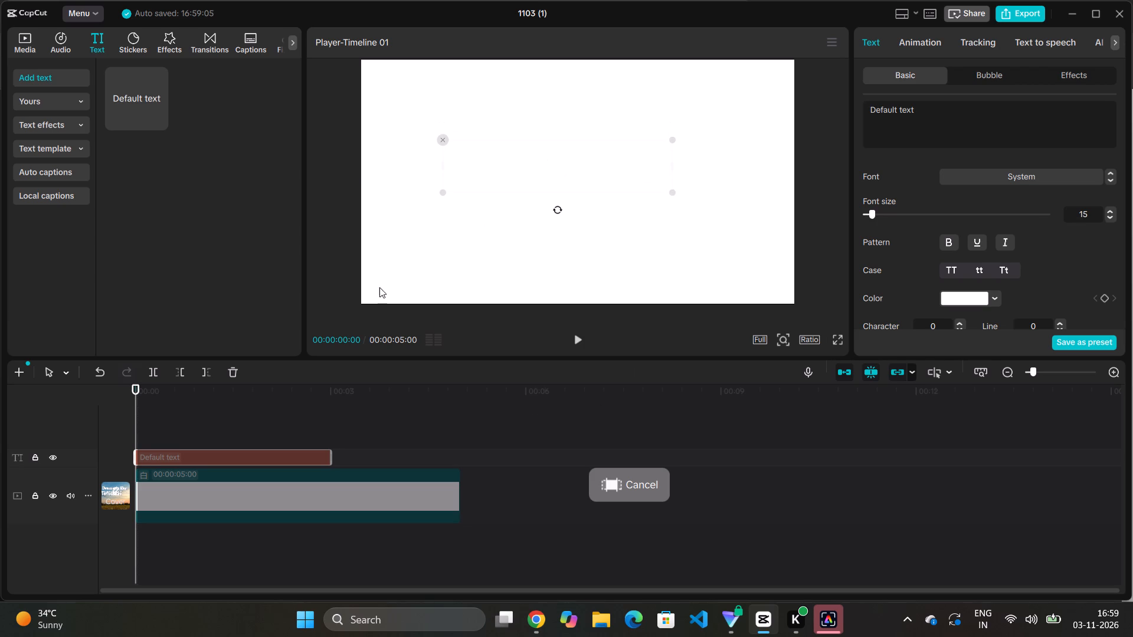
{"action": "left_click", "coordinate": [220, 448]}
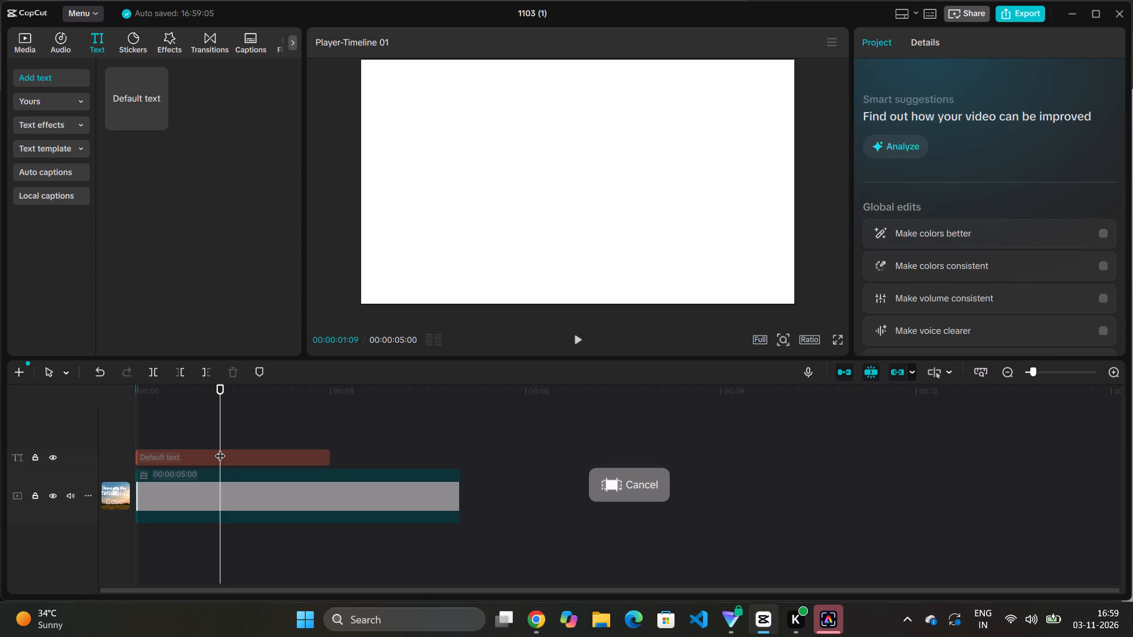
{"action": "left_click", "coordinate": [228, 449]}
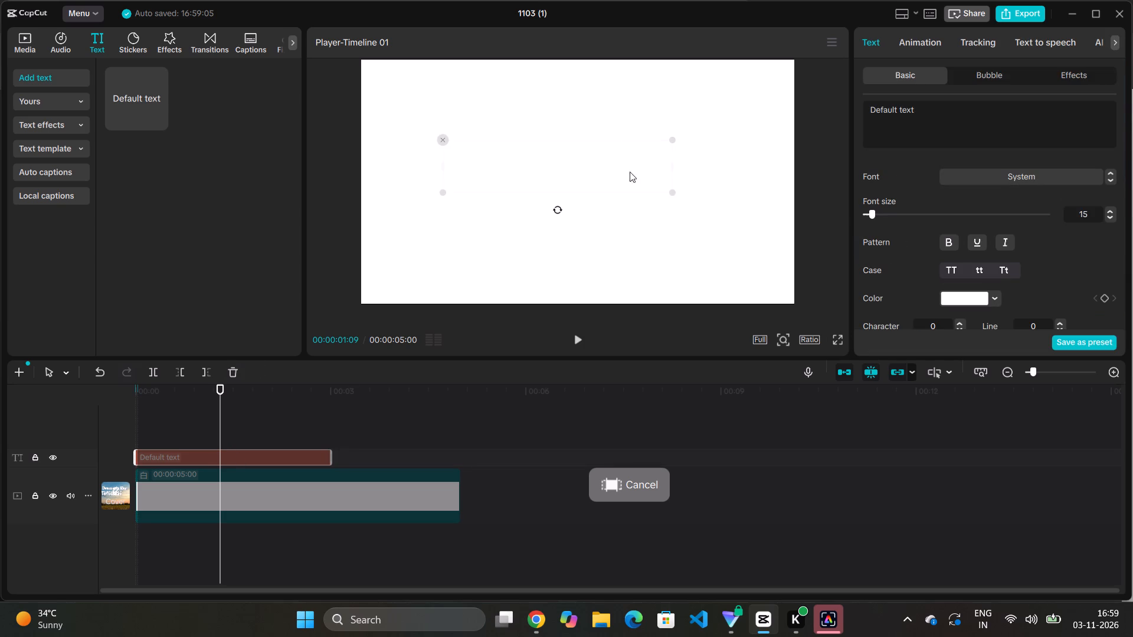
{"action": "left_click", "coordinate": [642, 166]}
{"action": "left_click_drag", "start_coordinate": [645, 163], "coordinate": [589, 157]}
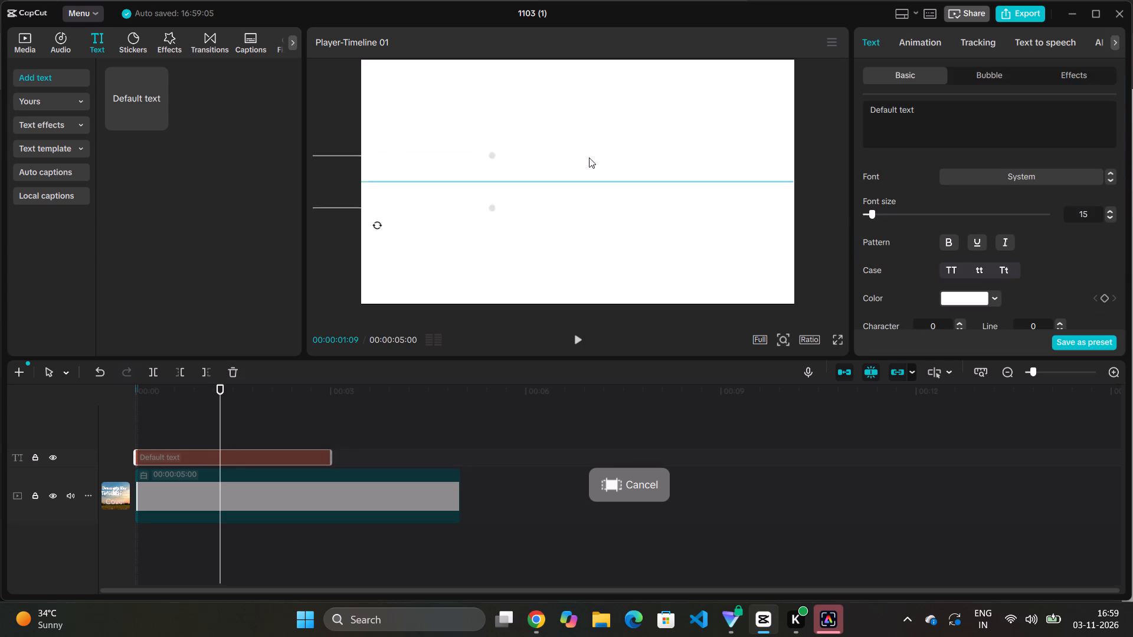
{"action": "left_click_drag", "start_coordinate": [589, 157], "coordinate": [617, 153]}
Replace the default wording of the text with "Timelapse".
{"action": "double_click", "coordinate": [577, 163]}
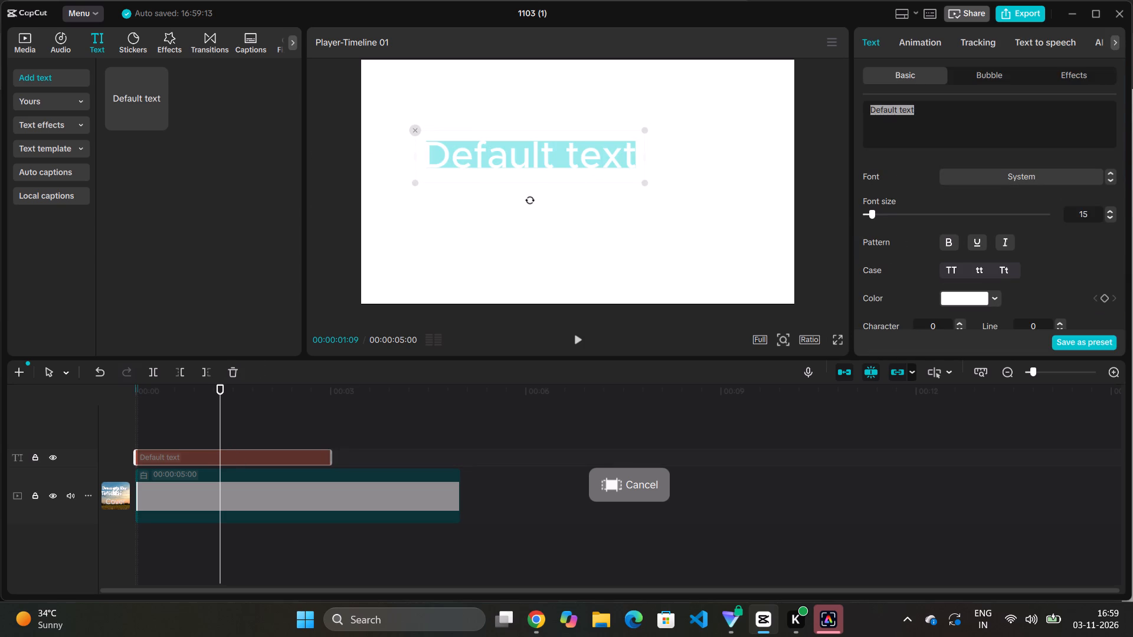
{"action": "key", "text": "BackSpace"}
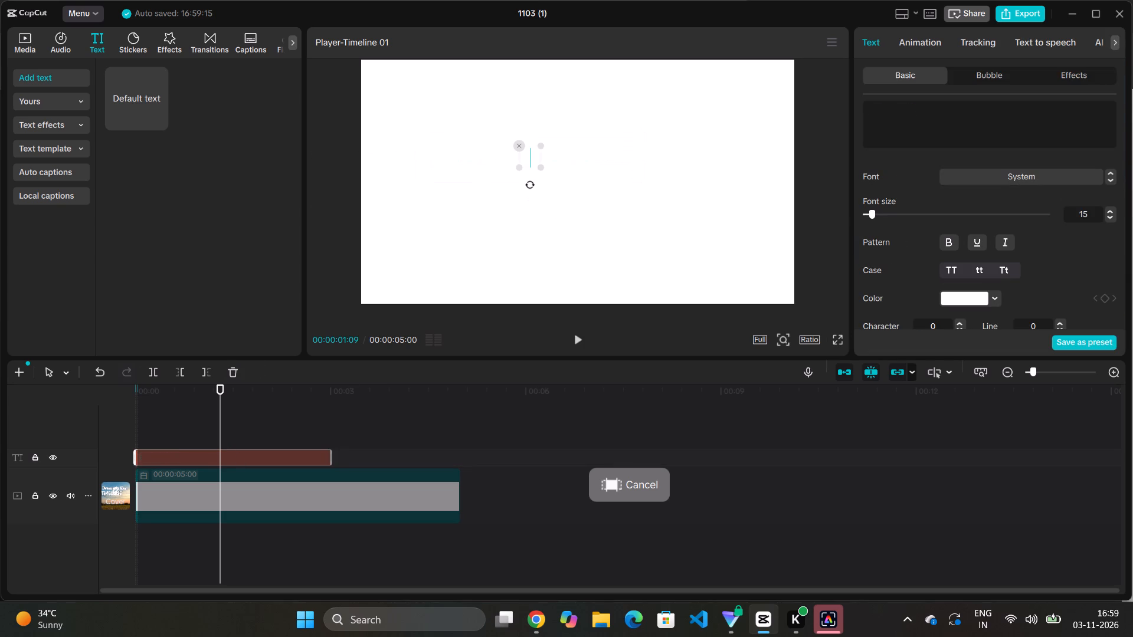
{"action": "key", "text": "shift+t"}
{"action": "type", "text": "im"}
{"action": "key", "text": "e"}
{"action": "type", "text": "lapse"}
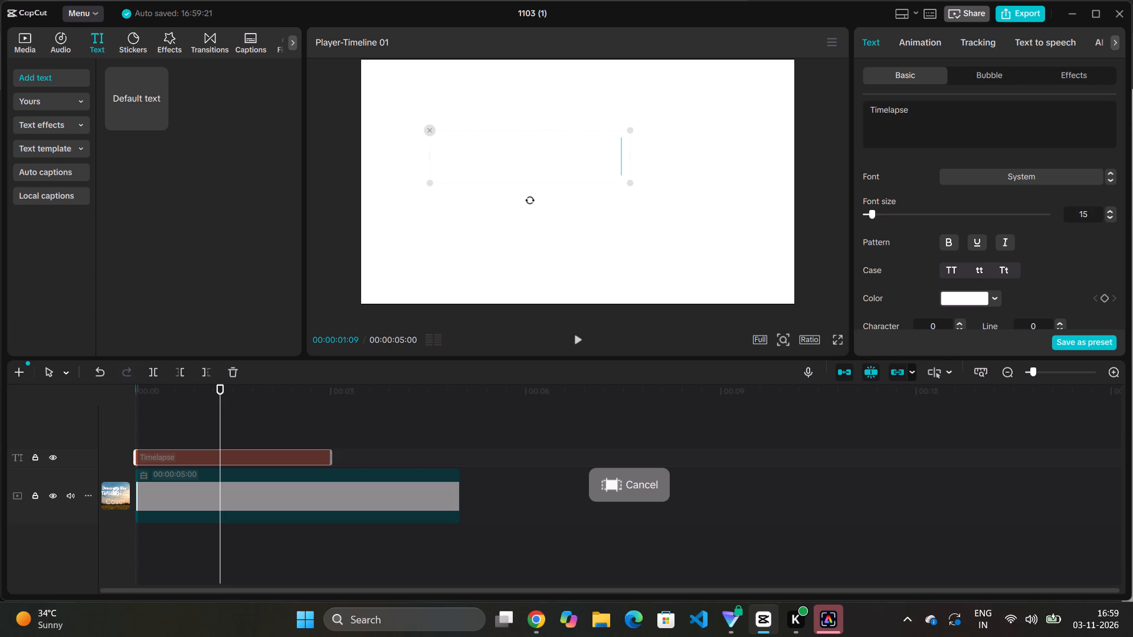
Set the Timelapse text's color to black (000000).
{"action": "left_click", "coordinate": [997, 301]}
{"action": "left_click", "coordinate": [994, 480]}
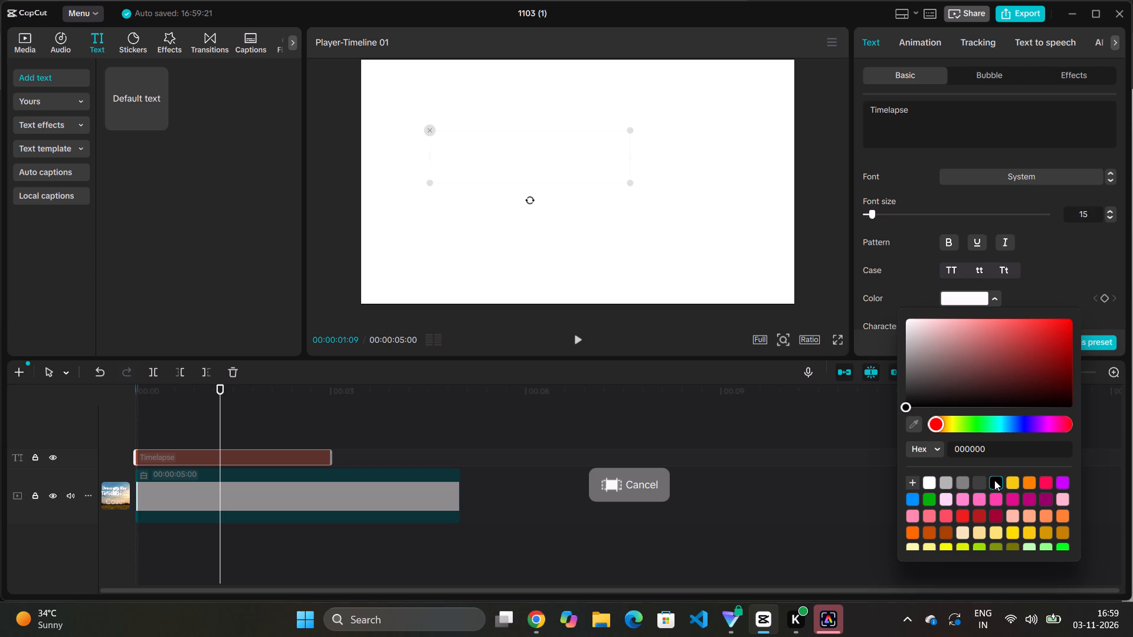
{"action": "double_click", "coordinate": [997, 478]}
{"action": "left_click", "coordinate": [906, 406]}
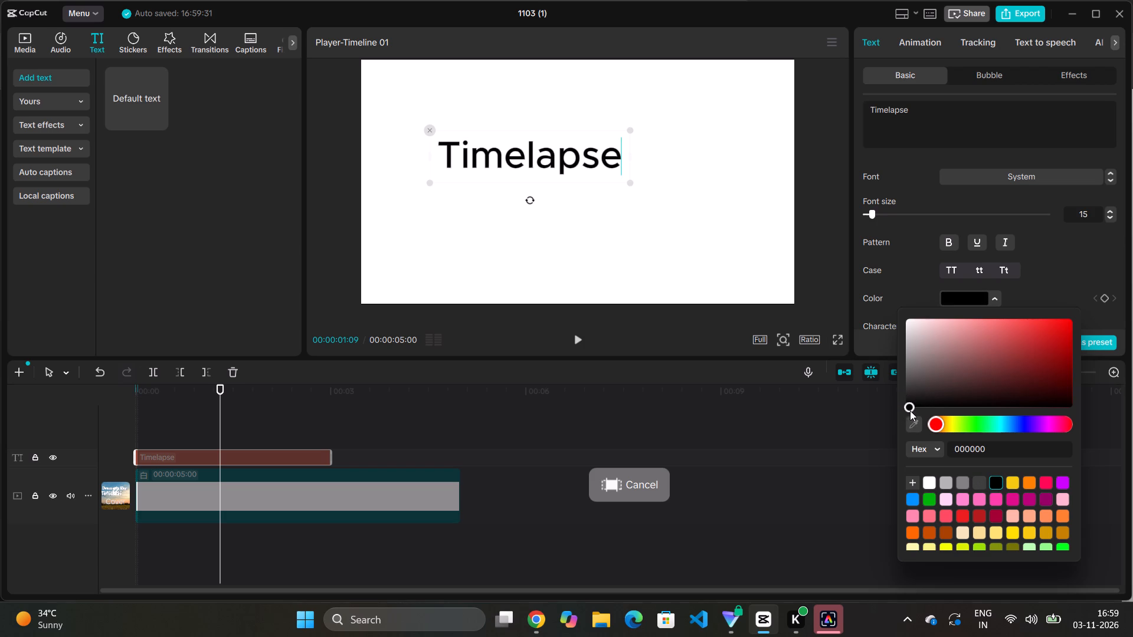
Make the Timelapse text bold and close the color picker.
{"action": "left_click", "coordinate": [943, 245]}
{"action": "left_click", "coordinate": [951, 242]}
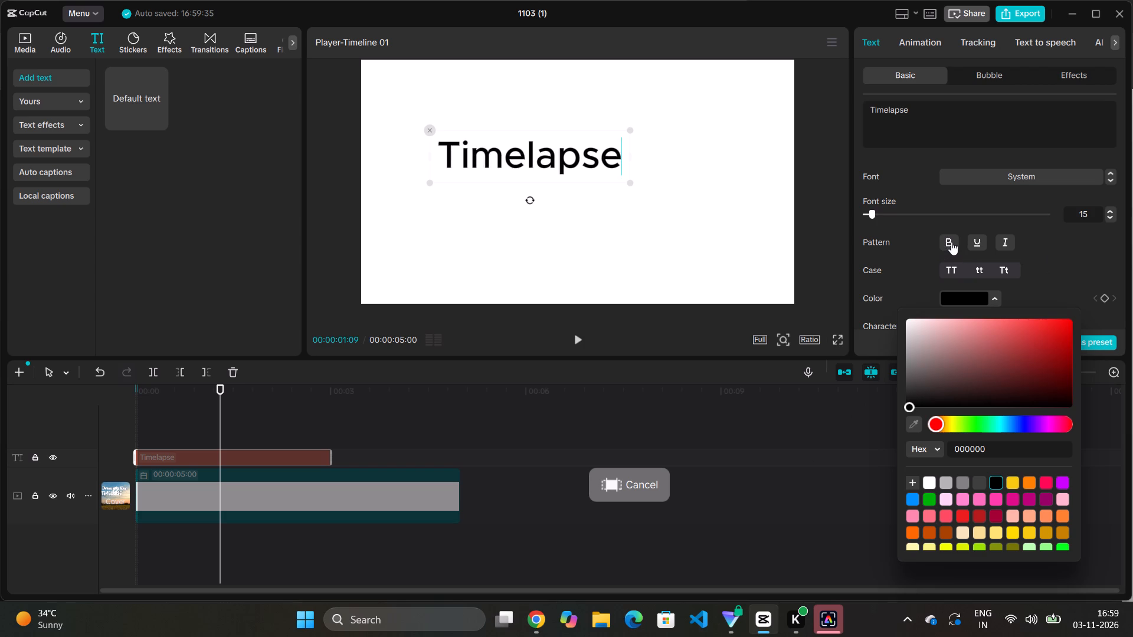
{"action": "left_click", "coordinate": [951, 242]}
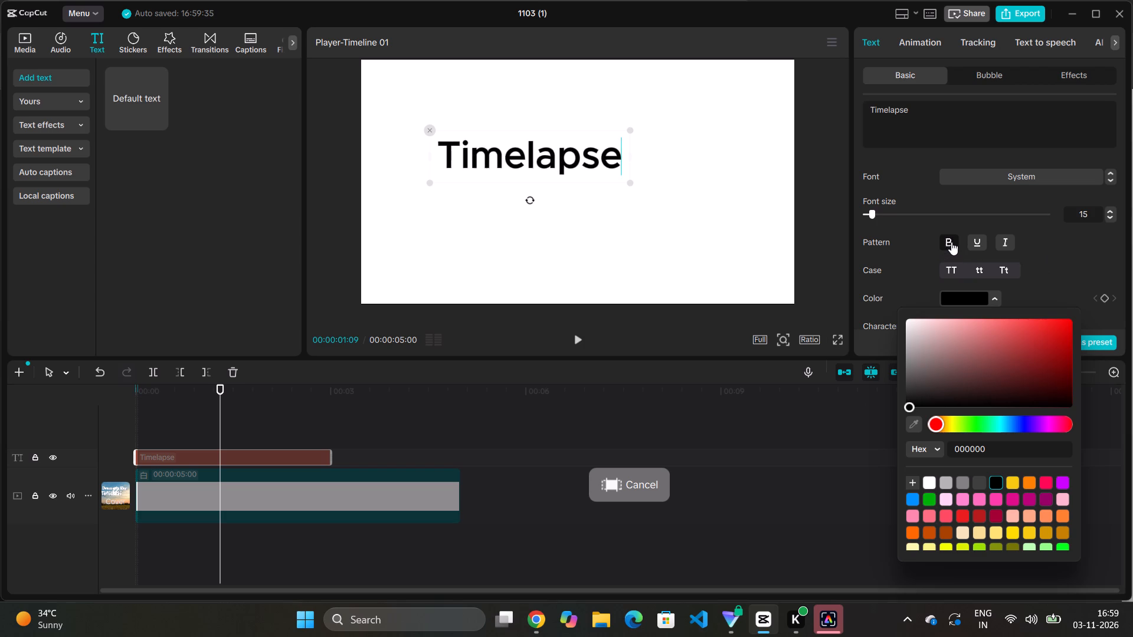
{"action": "left_click", "coordinate": [860, 372]}
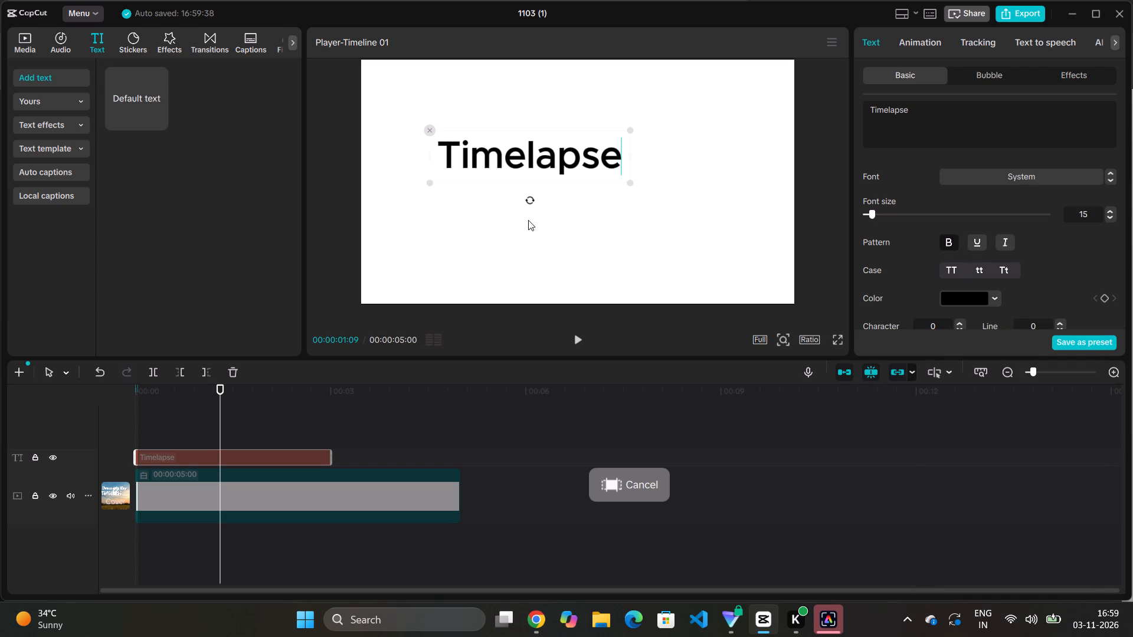
Move the Timelapse text closer to the centre of the white frame, undoing the accidental shift of the background.
{"action": "left_click_drag", "start_coordinate": [536, 155], "coordinate": [564, 167]}
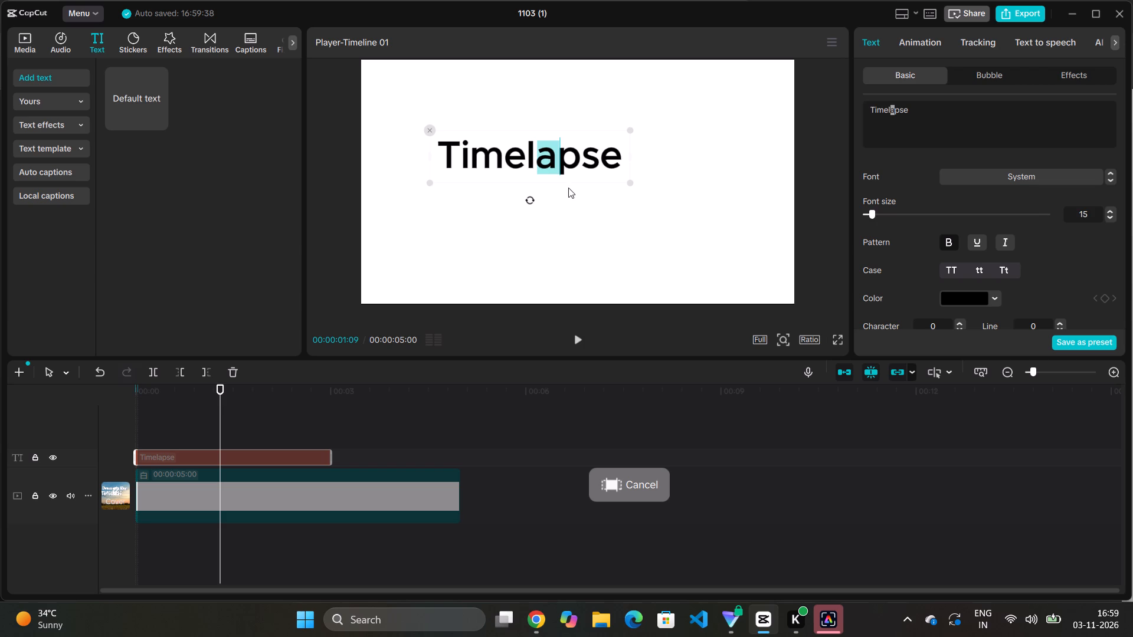
{"action": "left_click", "coordinate": [587, 189]}
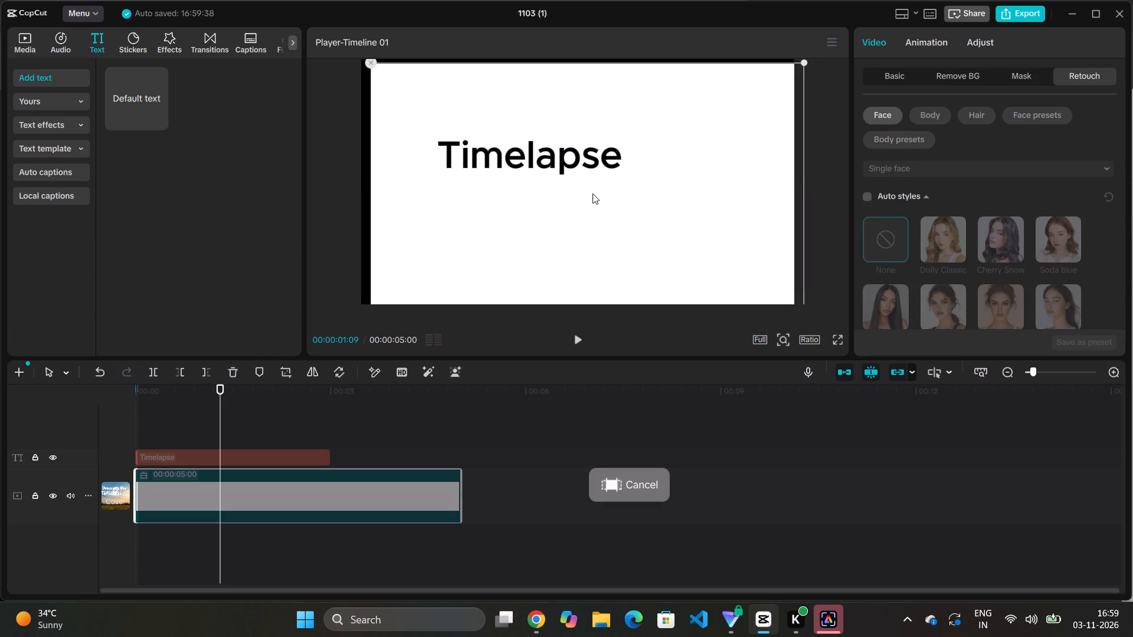
{"action": "key", "text": "ctrl+z"}
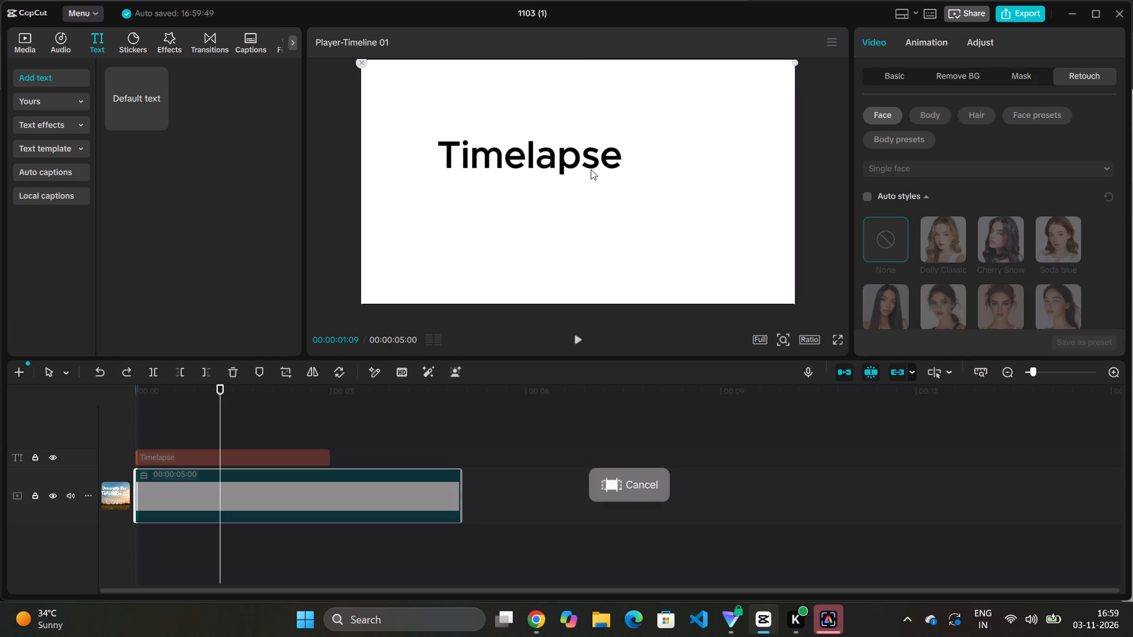
{"action": "left_click", "coordinate": [590, 167]}
{"action": "left_click", "coordinate": [287, 457]}
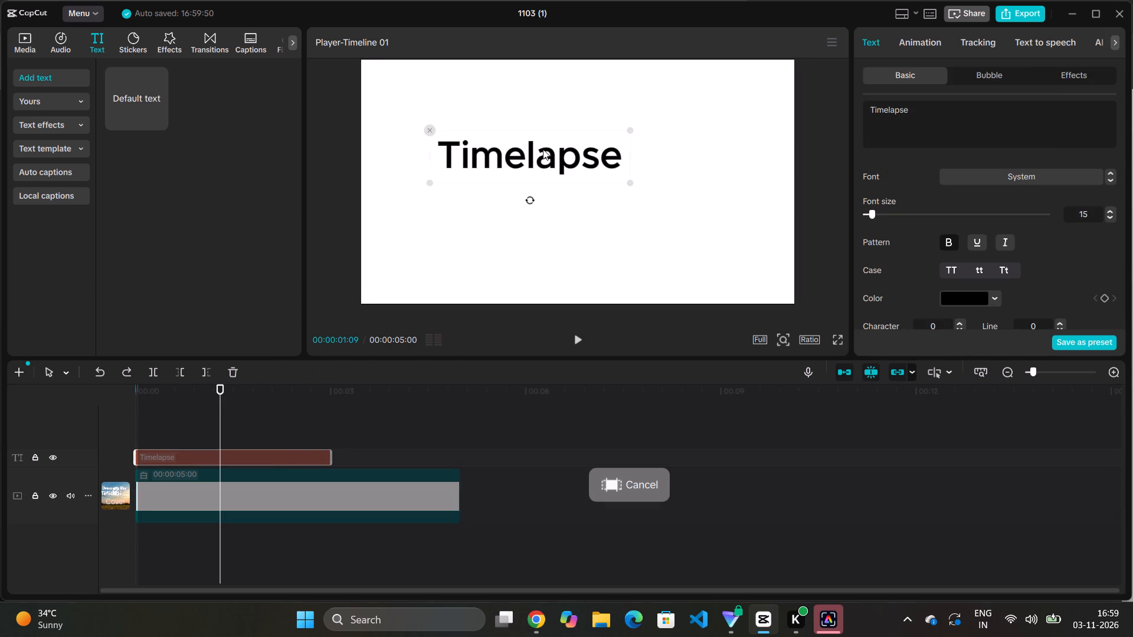
{"action": "left_click_drag", "start_coordinate": [543, 149], "coordinate": [571, 164]}
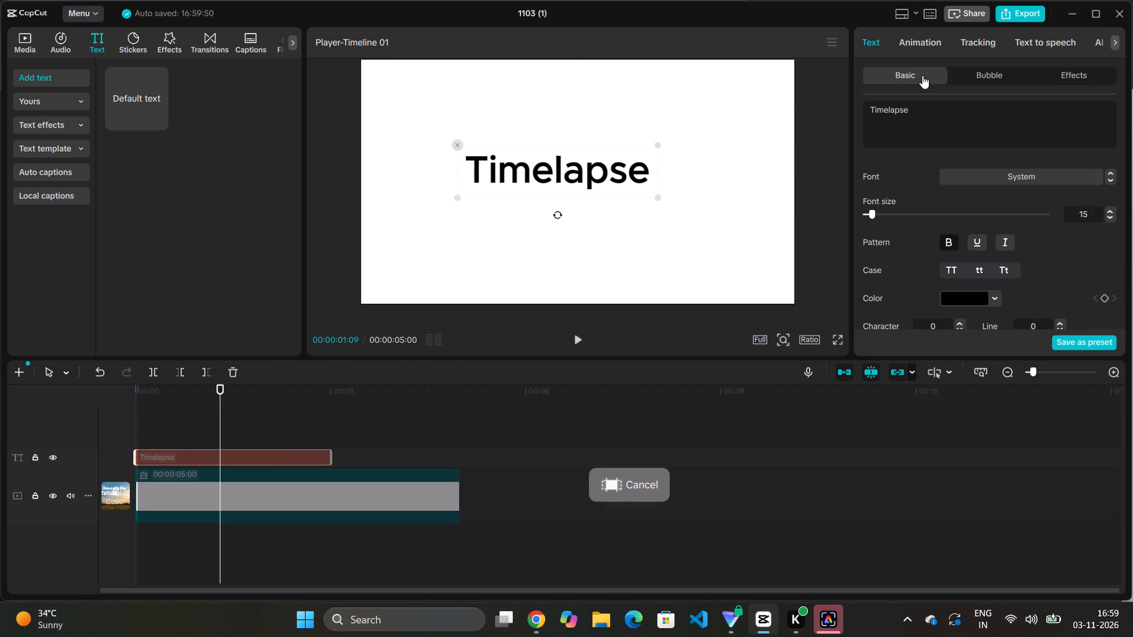
Change the Timelapse text's font to Rubik from the preset fonts.
{"action": "left_click", "coordinate": [990, 180]}
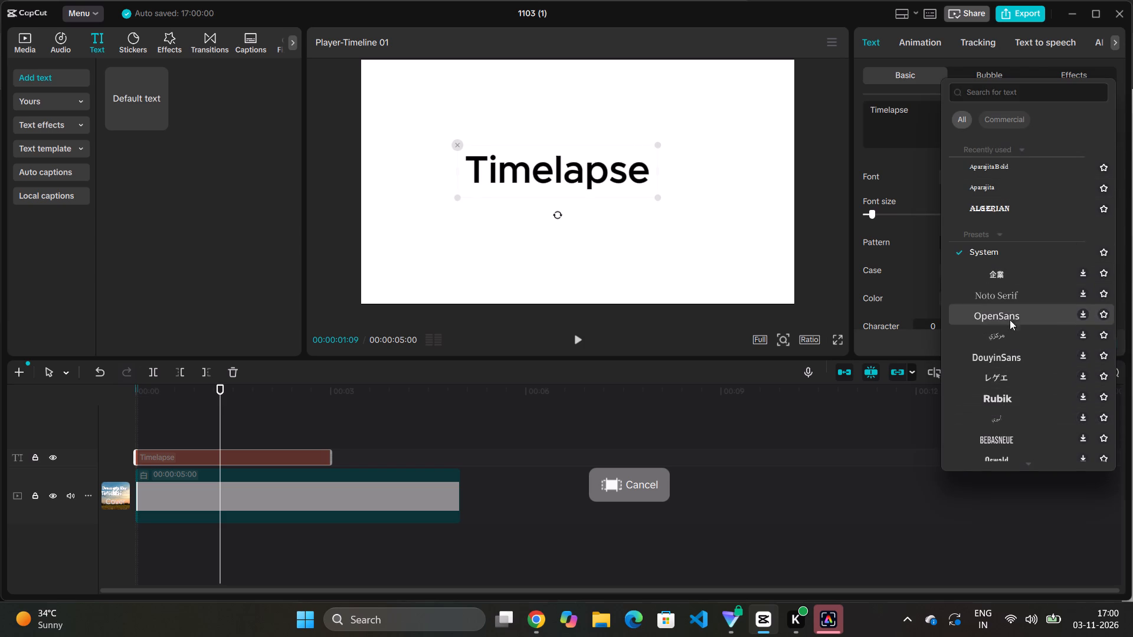
{"action": "scroll", "coordinate": [1019, 317], "scroll_direction": "down", "scroll_amount": 3}
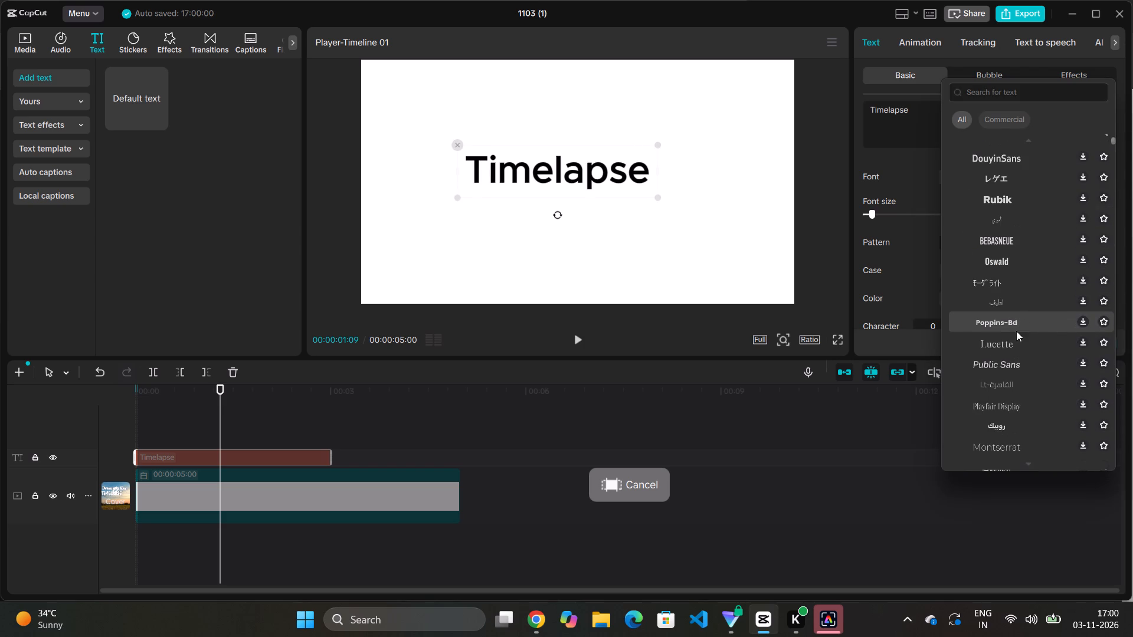
{"action": "left_click", "coordinate": [1026, 206]}
Browse the recently used and preset fonts for alternatives to use on the Timelapse text.
{"action": "scroll", "coordinate": [1016, 210], "scroll_direction": "up", "scroll_amount": 3}
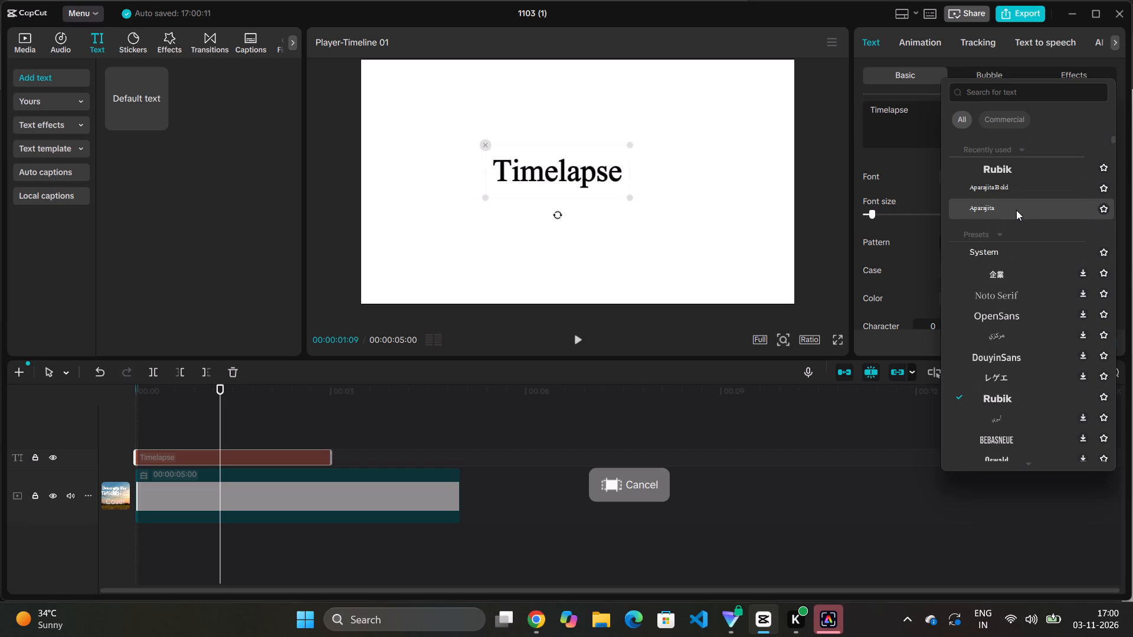
{"action": "scroll", "coordinate": [1016, 210], "scroll_direction": "down", "scroll_amount": 1}
{"action": "scroll", "coordinate": [1016, 210], "scroll_direction": "up", "scroll_amount": 2}
{"action": "scroll", "coordinate": [1016, 210], "scroll_direction": "down", "scroll_amount": 3}
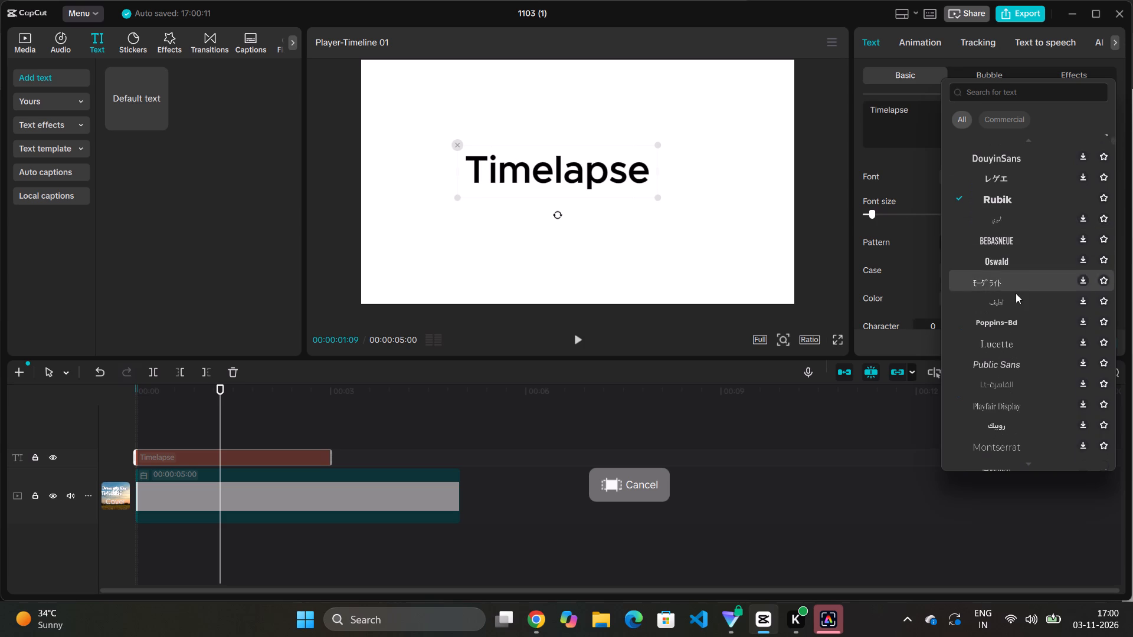
{"action": "scroll", "coordinate": [1017, 304], "scroll_direction": "down", "scroll_amount": 4}
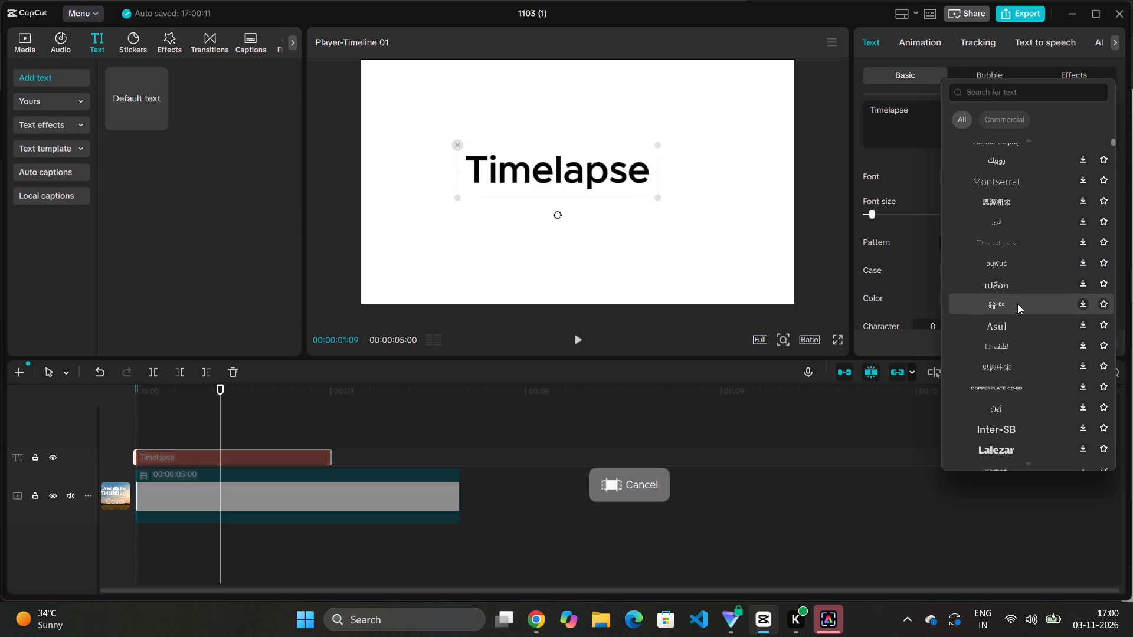
{"action": "scroll", "coordinate": [1017, 304], "scroll_direction": "down", "scroll_amount": 7}
{"action": "scroll", "coordinate": [1017, 304], "scroll_direction": "up", "scroll_amount": 14}
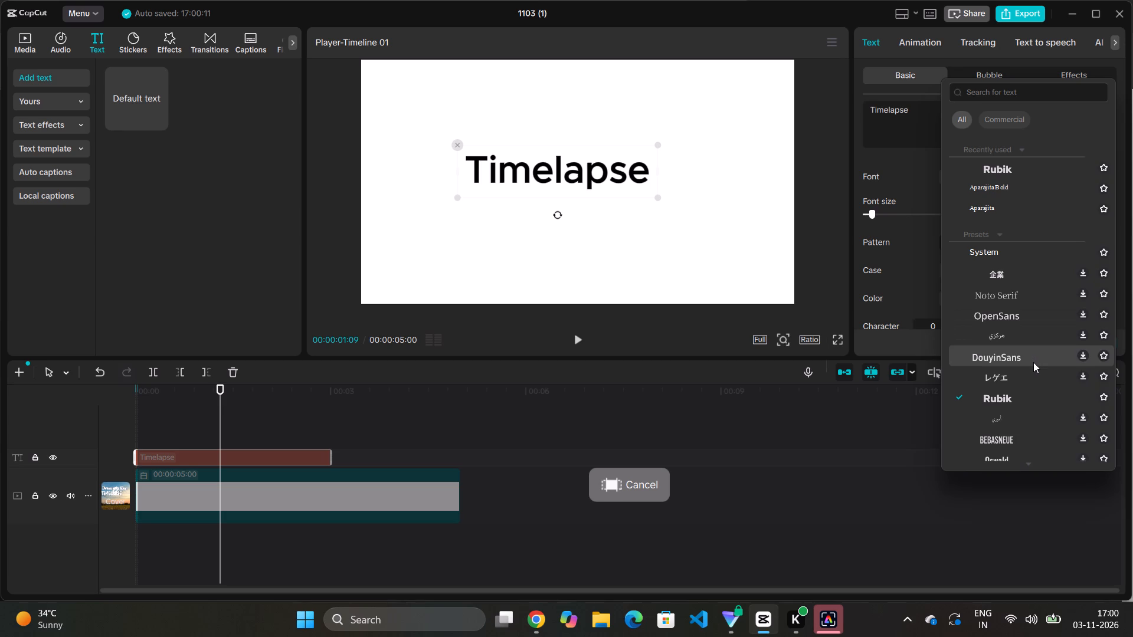
Change the Timelapse text's font to BebasNeue from the preset fonts.
{"action": "left_click", "coordinate": [1024, 434]}
{"action": "left_click_drag", "start_coordinate": [1012, 437], "coordinate": [1007, 438]}
{"action": "left_click", "coordinate": [1079, 436]}
{"action": "double_click", "coordinate": [1080, 439]}
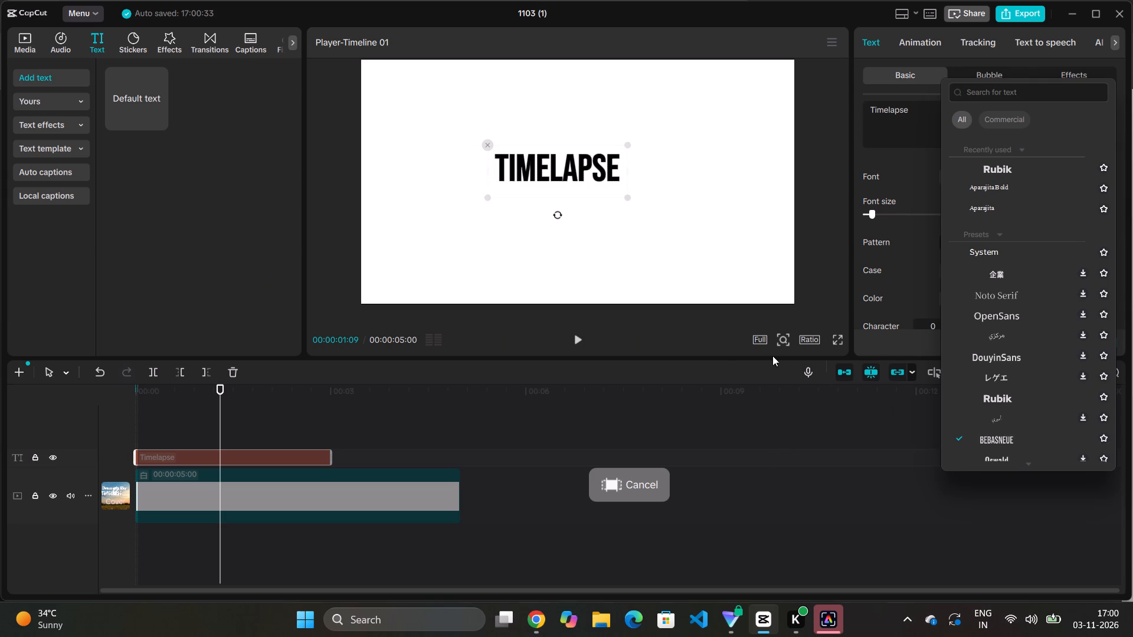
{"action": "left_click", "coordinate": [727, 363]}
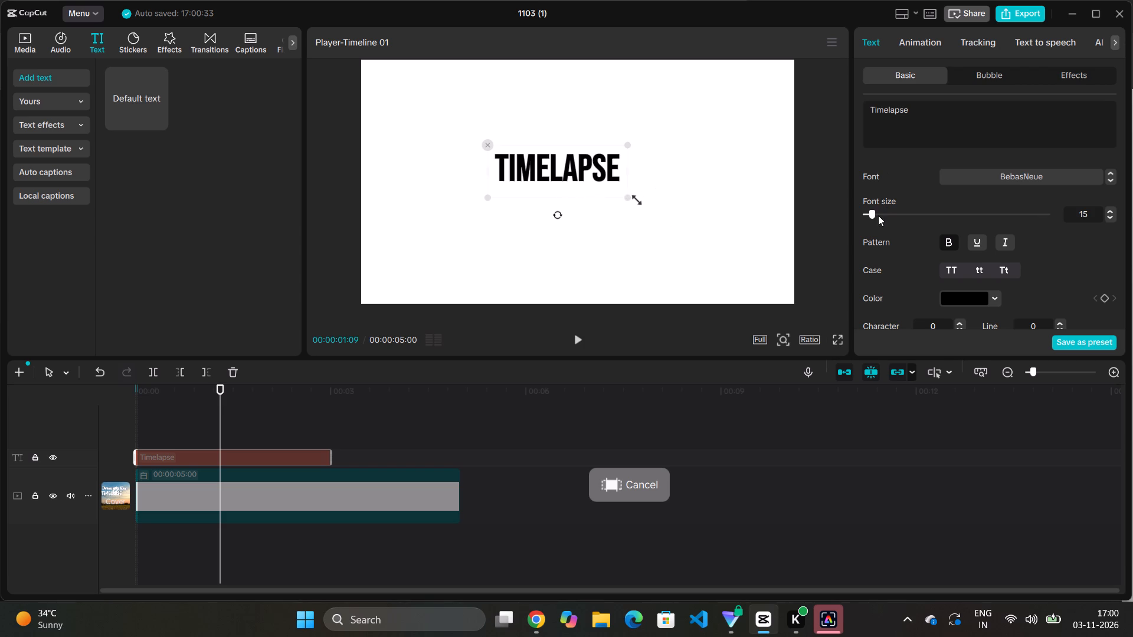
Increase the Timelapse text's font size to 35.
{"action": "left_click_drag", "start_coordinate": [874, 214], "coordinate": [885, 215]}
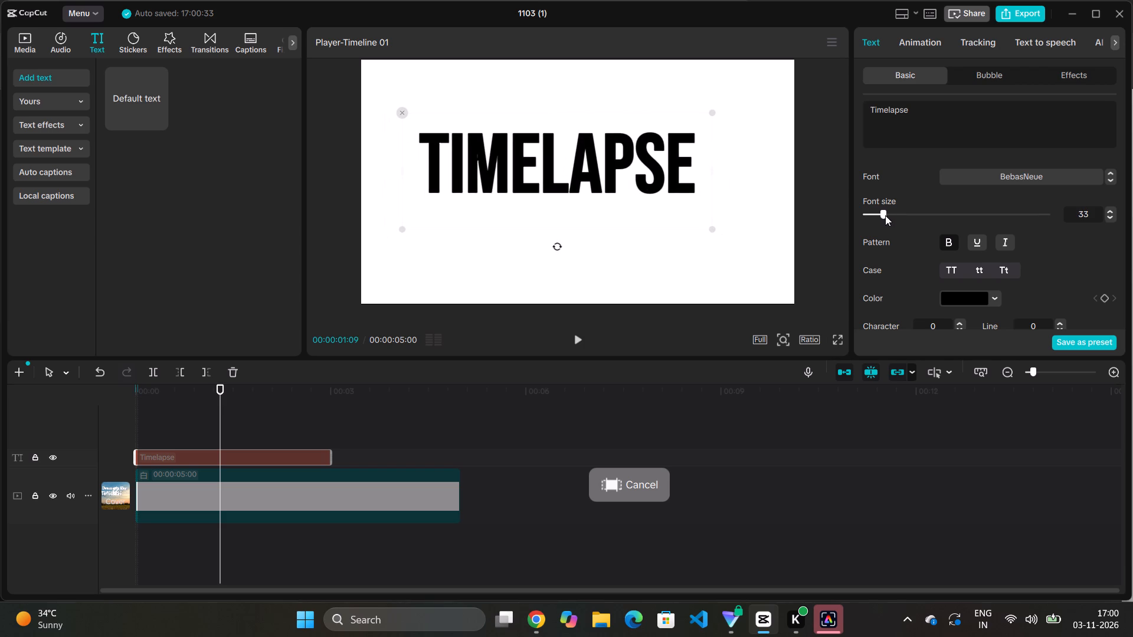
{"action": "left_click_drag", "start_coordinate": [885, 215], "coordinate": [886, 215]}
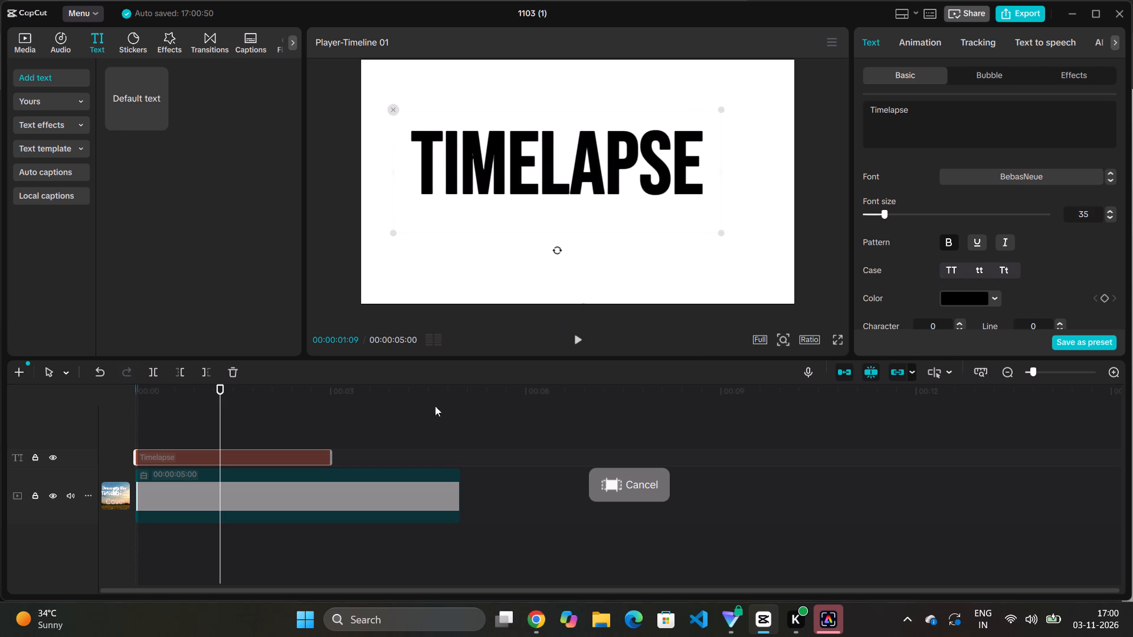
Trim the end of the white background clip to 3 seconds to match the Timelapse text's length.
{"action": "left_click", "coordinate": [389, 491]}
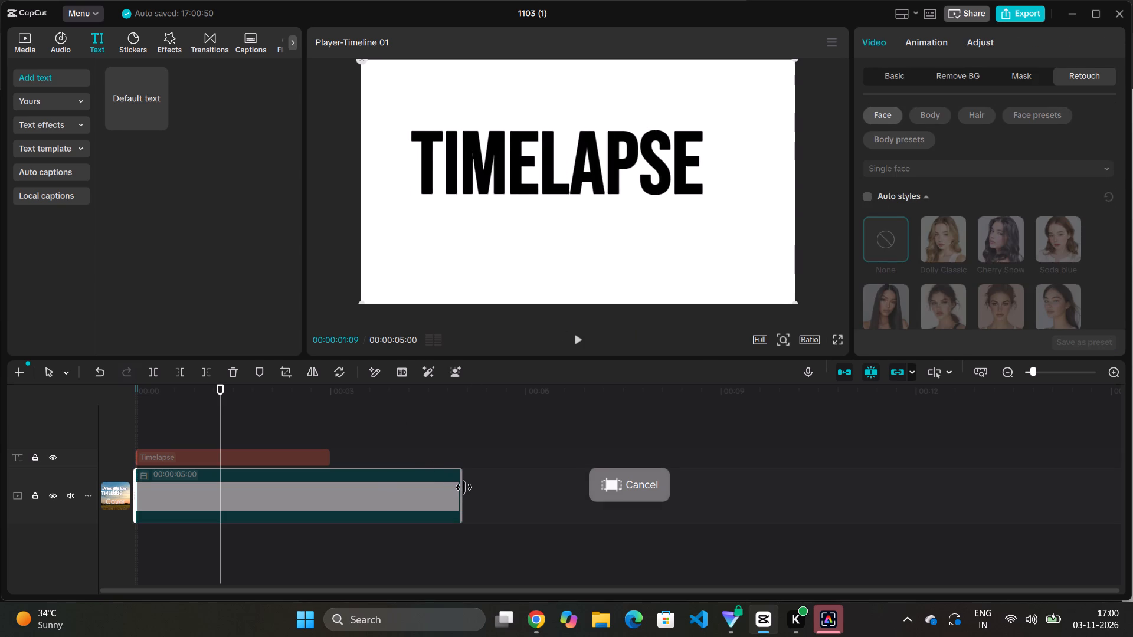
{"action": "left_click_drag", "start_coordinate": [464, 487], "coordinate": [332, 495]}
{"action": "left_click", "coordinate": [397, 478]}
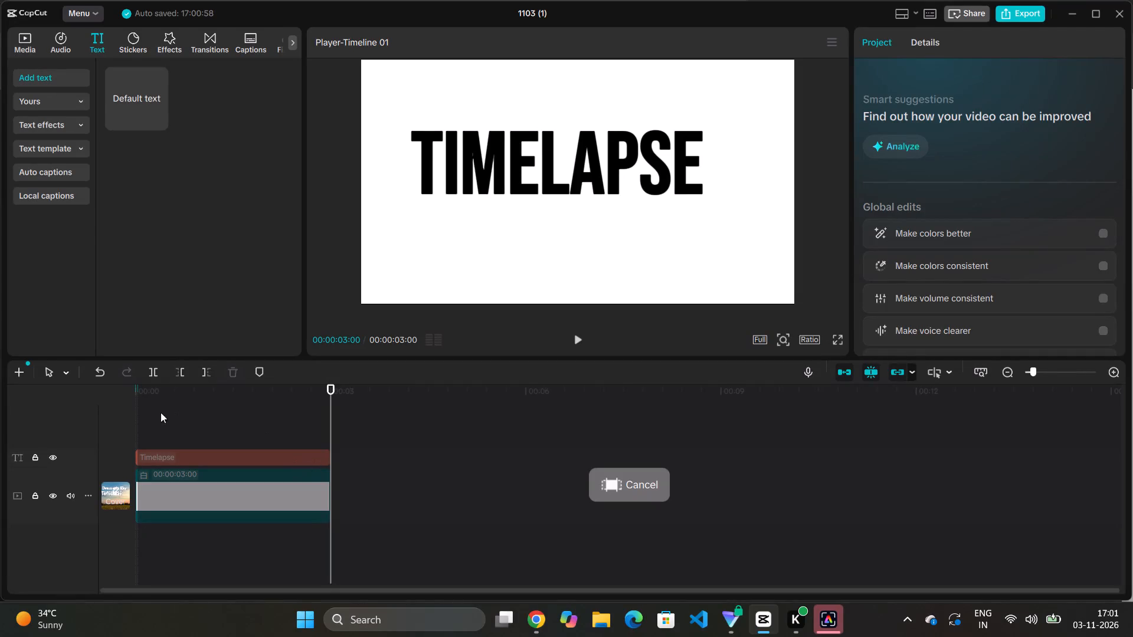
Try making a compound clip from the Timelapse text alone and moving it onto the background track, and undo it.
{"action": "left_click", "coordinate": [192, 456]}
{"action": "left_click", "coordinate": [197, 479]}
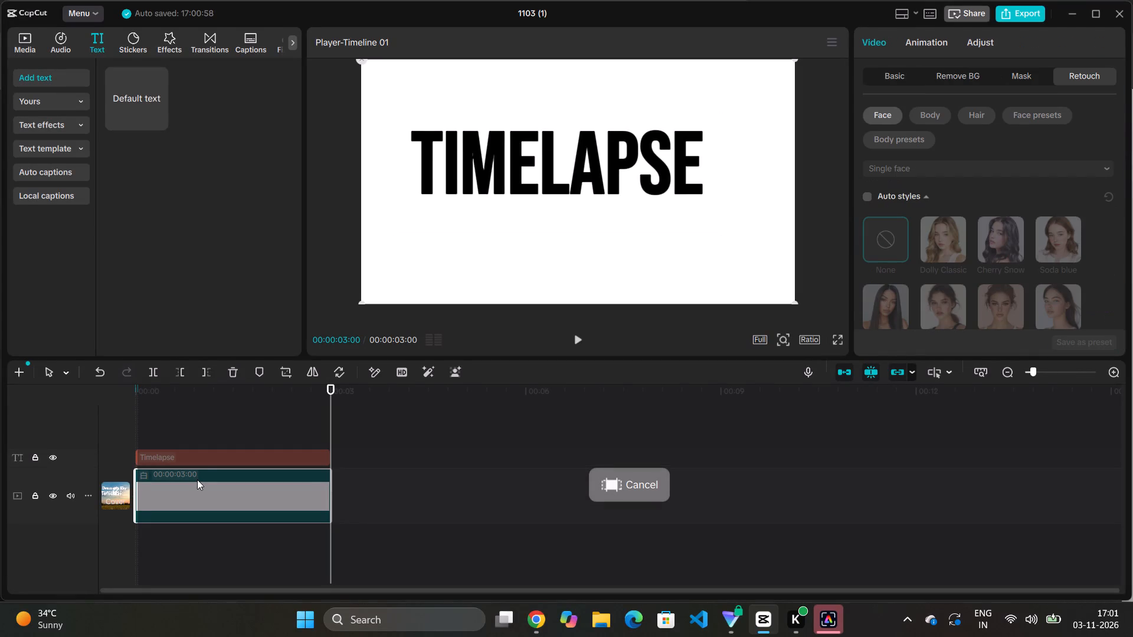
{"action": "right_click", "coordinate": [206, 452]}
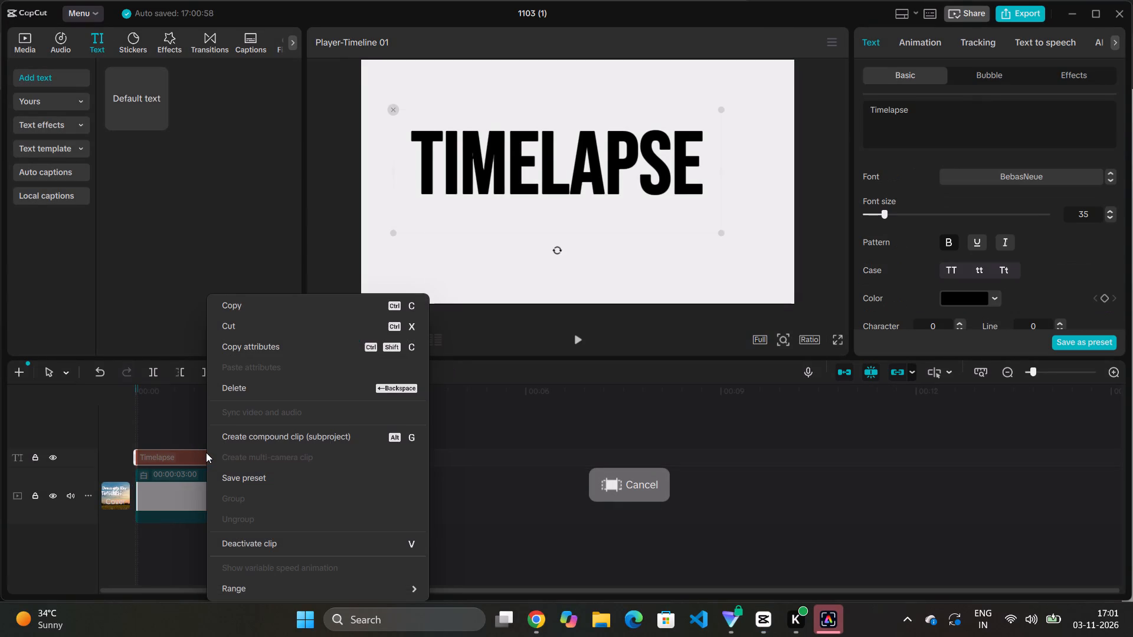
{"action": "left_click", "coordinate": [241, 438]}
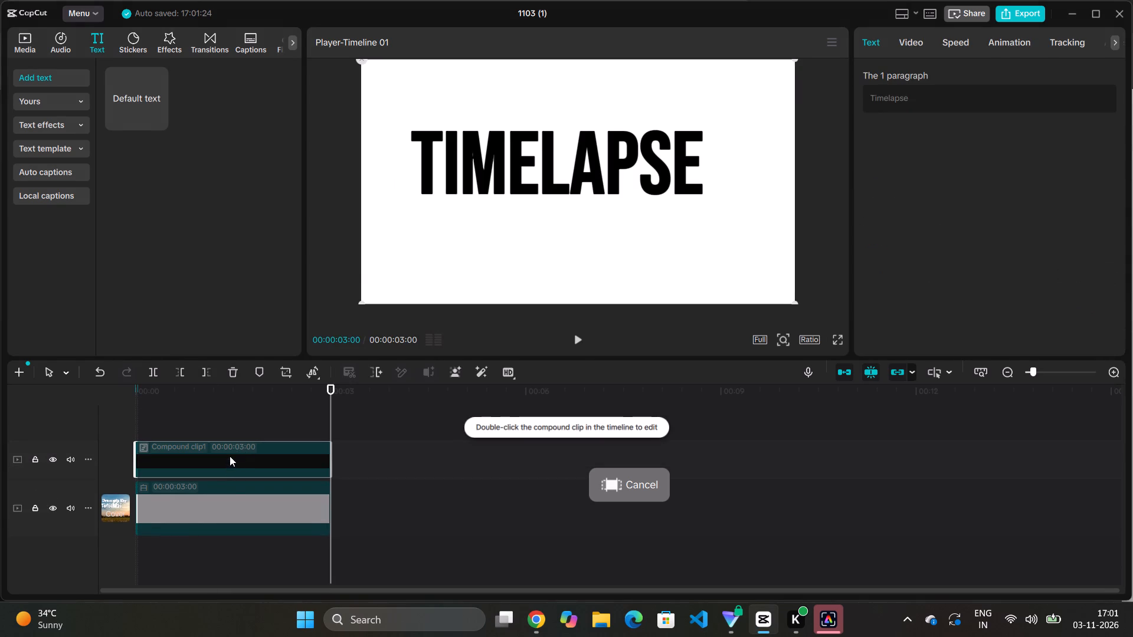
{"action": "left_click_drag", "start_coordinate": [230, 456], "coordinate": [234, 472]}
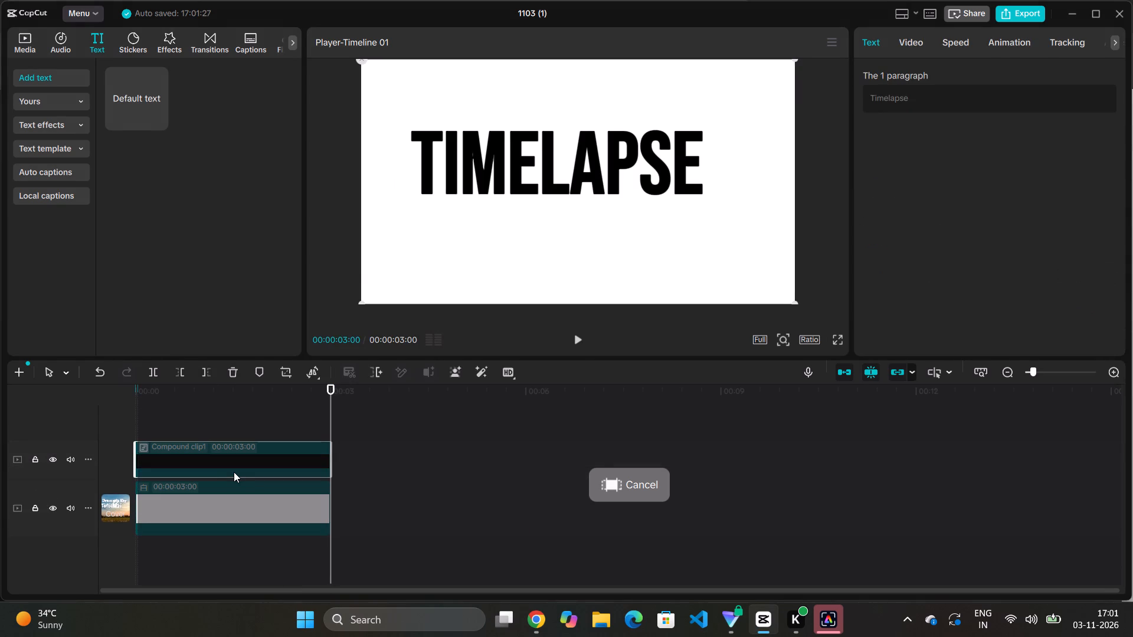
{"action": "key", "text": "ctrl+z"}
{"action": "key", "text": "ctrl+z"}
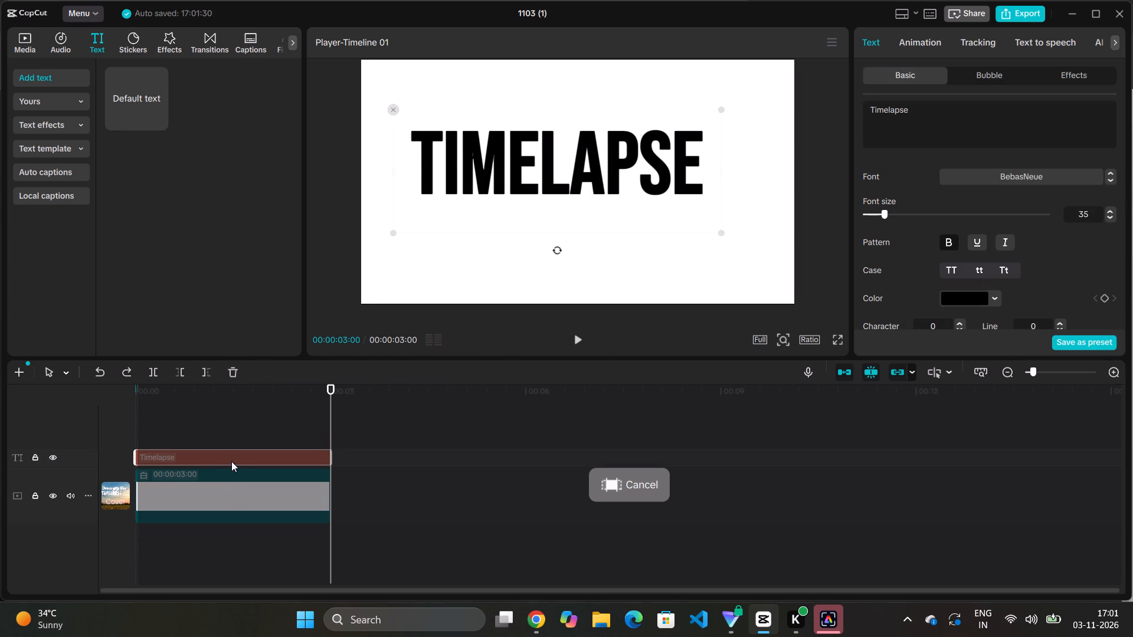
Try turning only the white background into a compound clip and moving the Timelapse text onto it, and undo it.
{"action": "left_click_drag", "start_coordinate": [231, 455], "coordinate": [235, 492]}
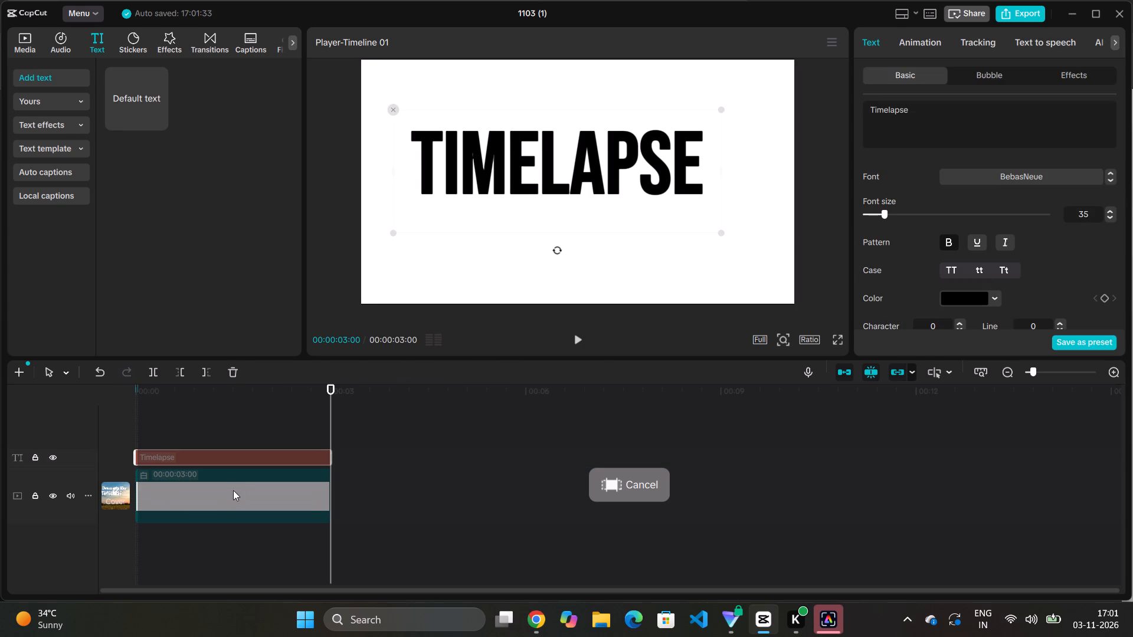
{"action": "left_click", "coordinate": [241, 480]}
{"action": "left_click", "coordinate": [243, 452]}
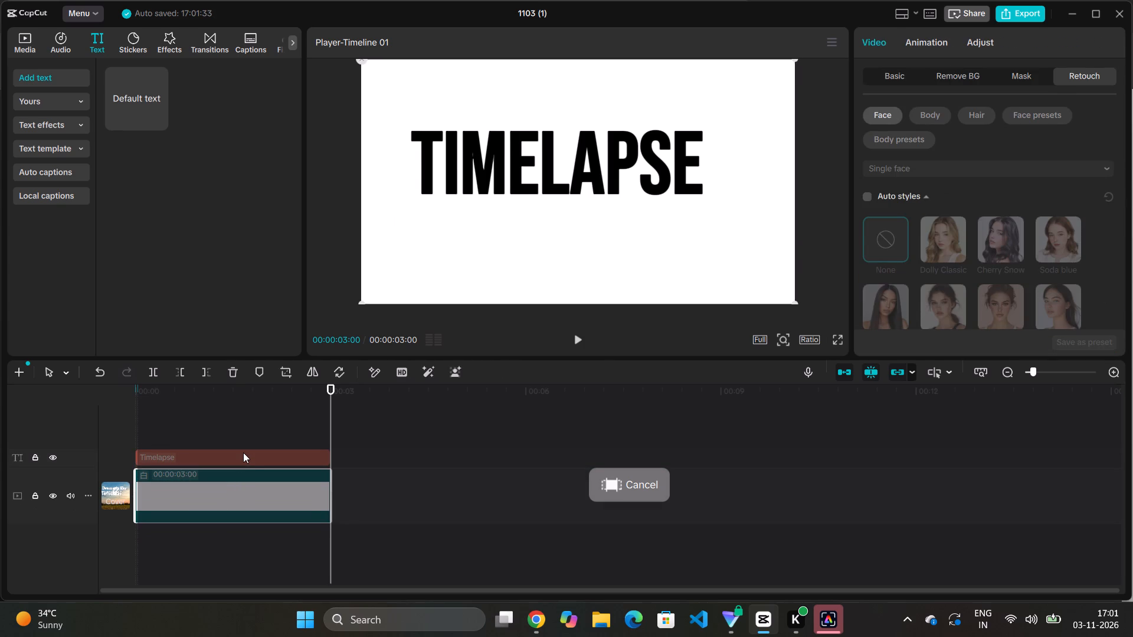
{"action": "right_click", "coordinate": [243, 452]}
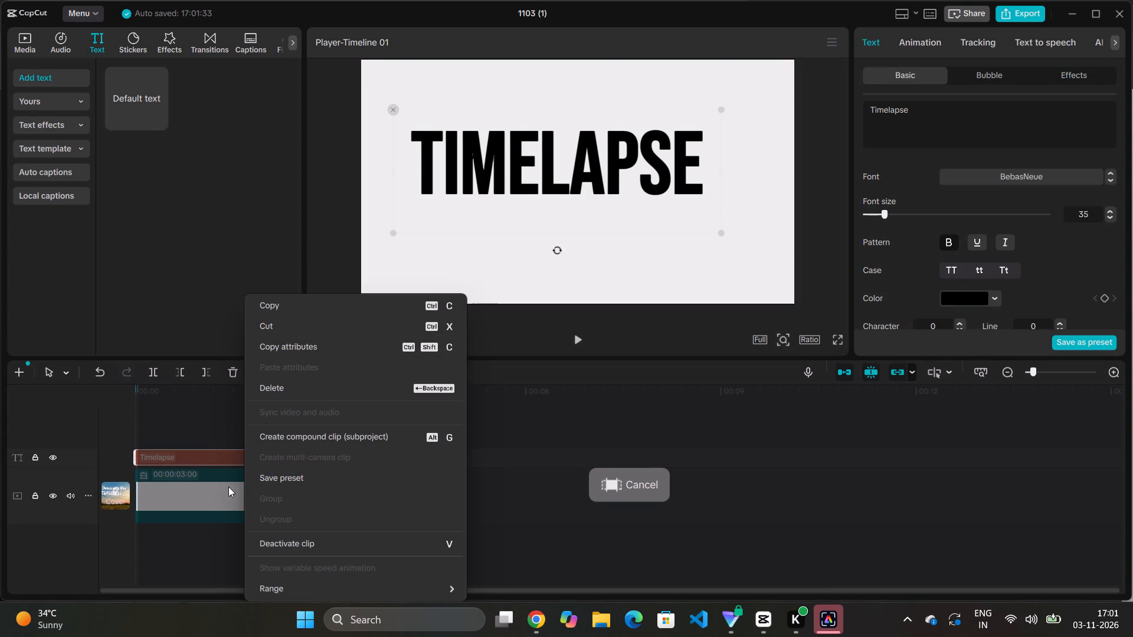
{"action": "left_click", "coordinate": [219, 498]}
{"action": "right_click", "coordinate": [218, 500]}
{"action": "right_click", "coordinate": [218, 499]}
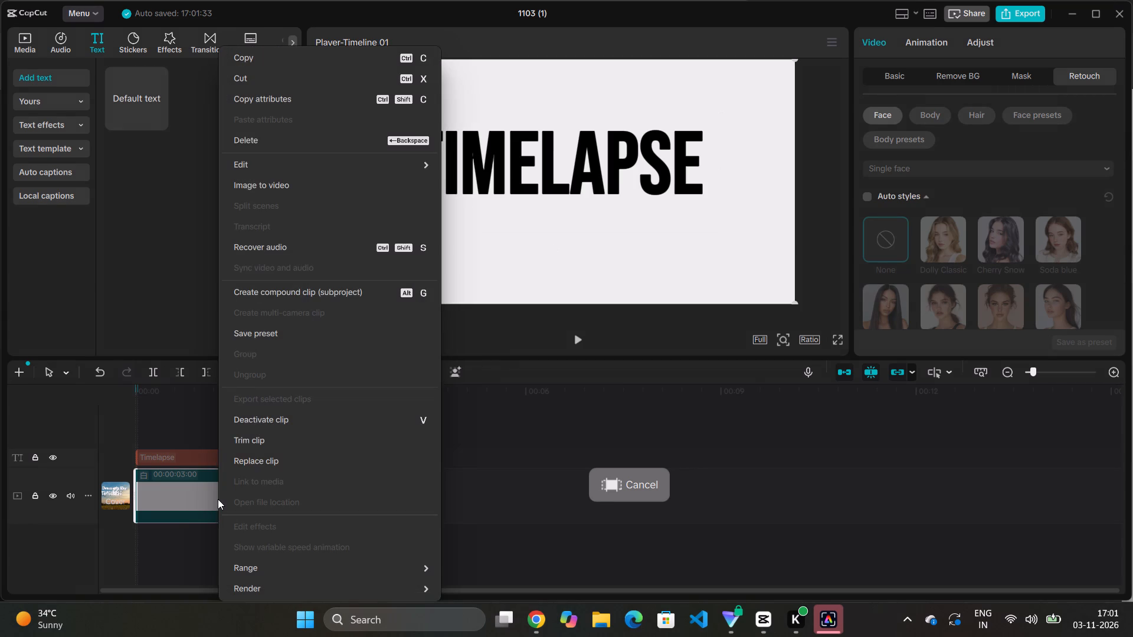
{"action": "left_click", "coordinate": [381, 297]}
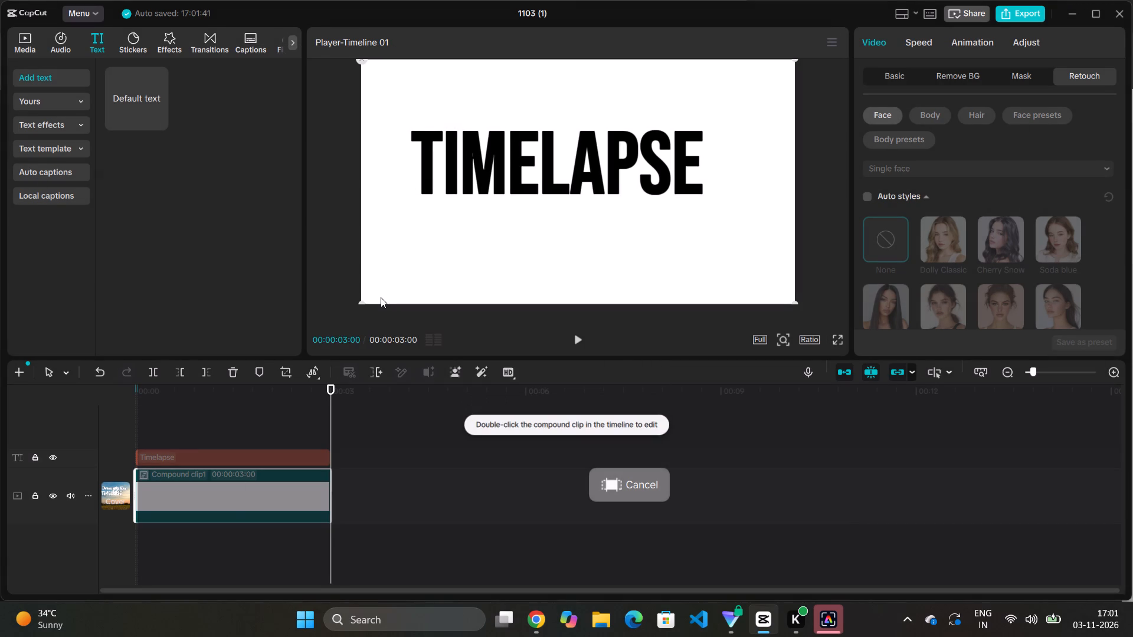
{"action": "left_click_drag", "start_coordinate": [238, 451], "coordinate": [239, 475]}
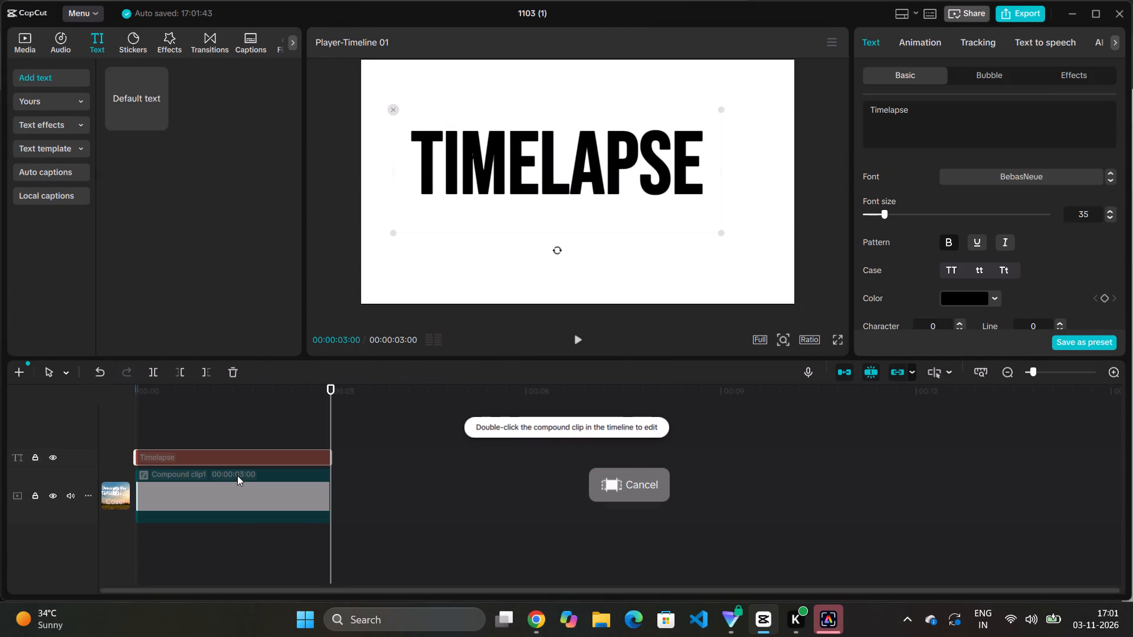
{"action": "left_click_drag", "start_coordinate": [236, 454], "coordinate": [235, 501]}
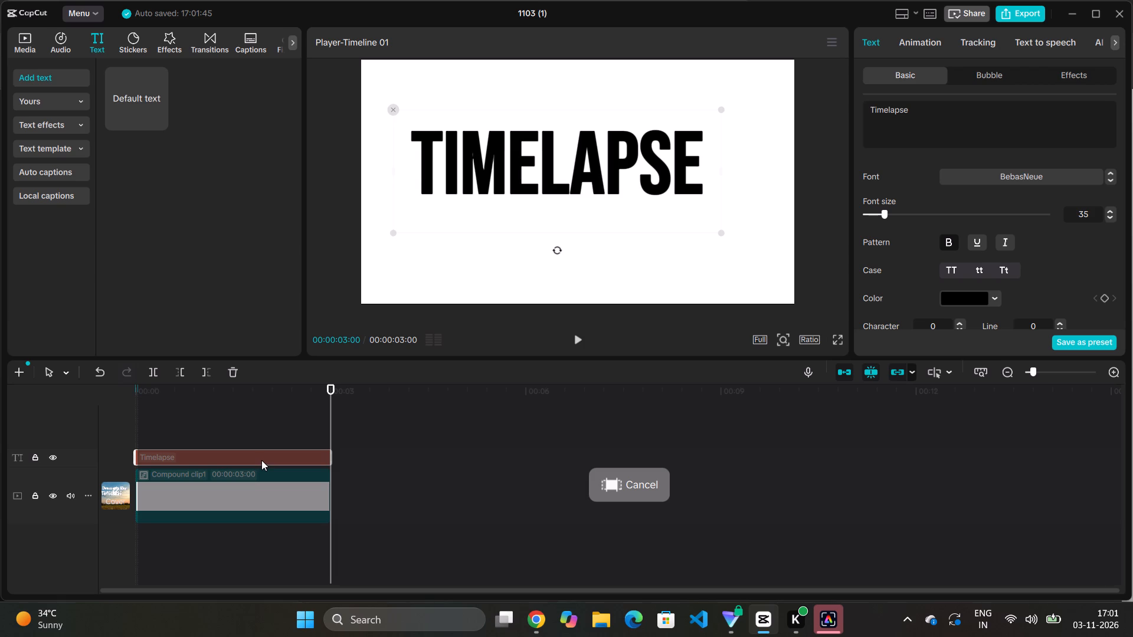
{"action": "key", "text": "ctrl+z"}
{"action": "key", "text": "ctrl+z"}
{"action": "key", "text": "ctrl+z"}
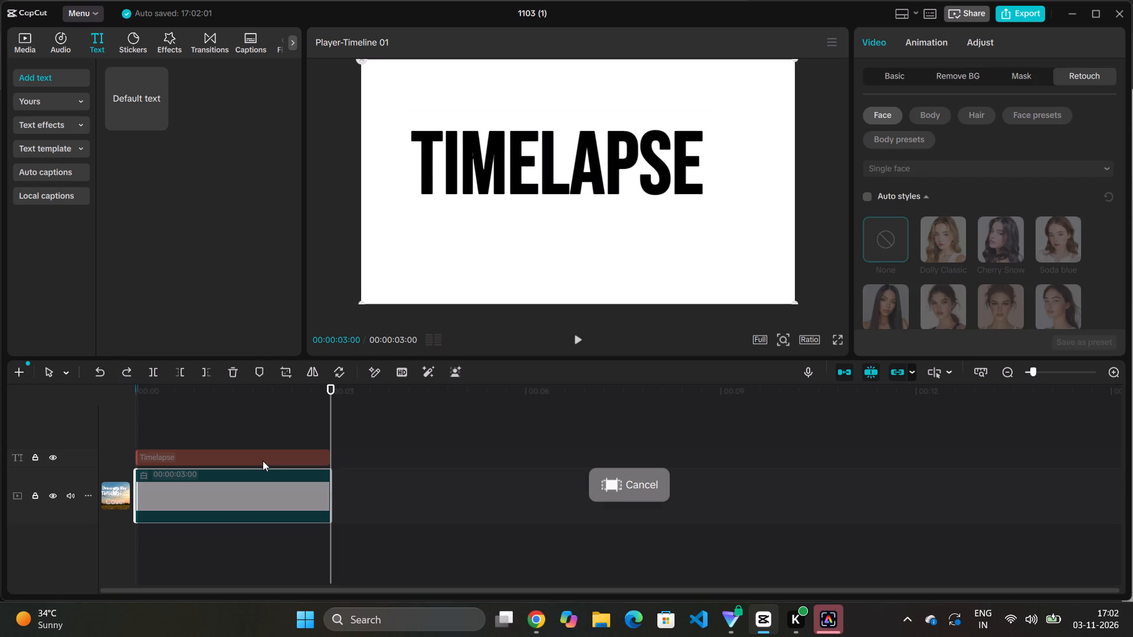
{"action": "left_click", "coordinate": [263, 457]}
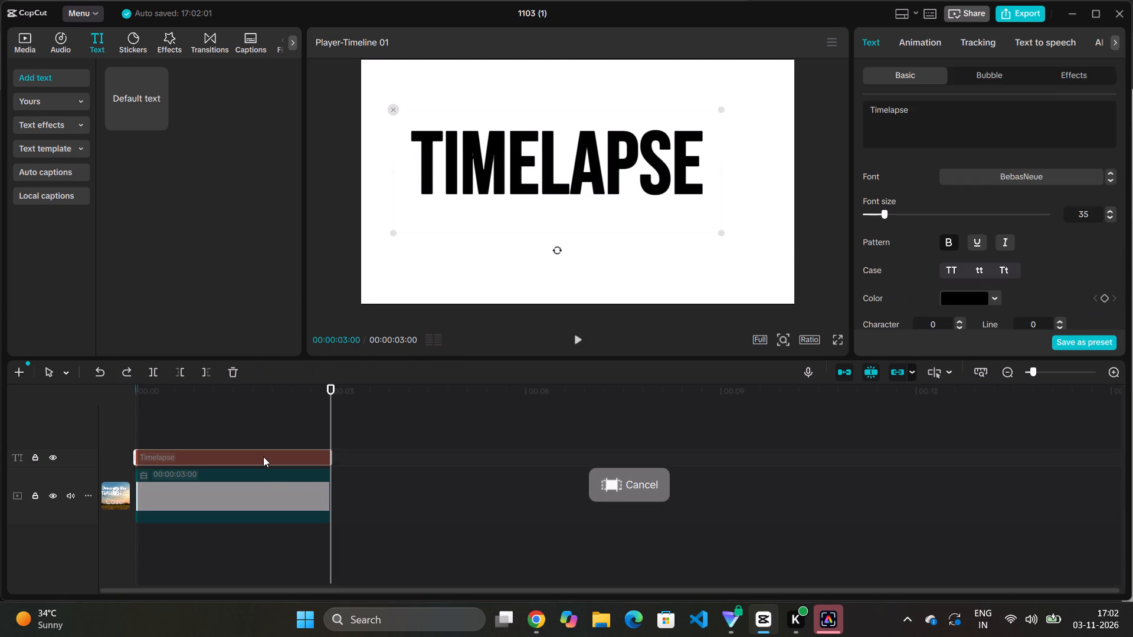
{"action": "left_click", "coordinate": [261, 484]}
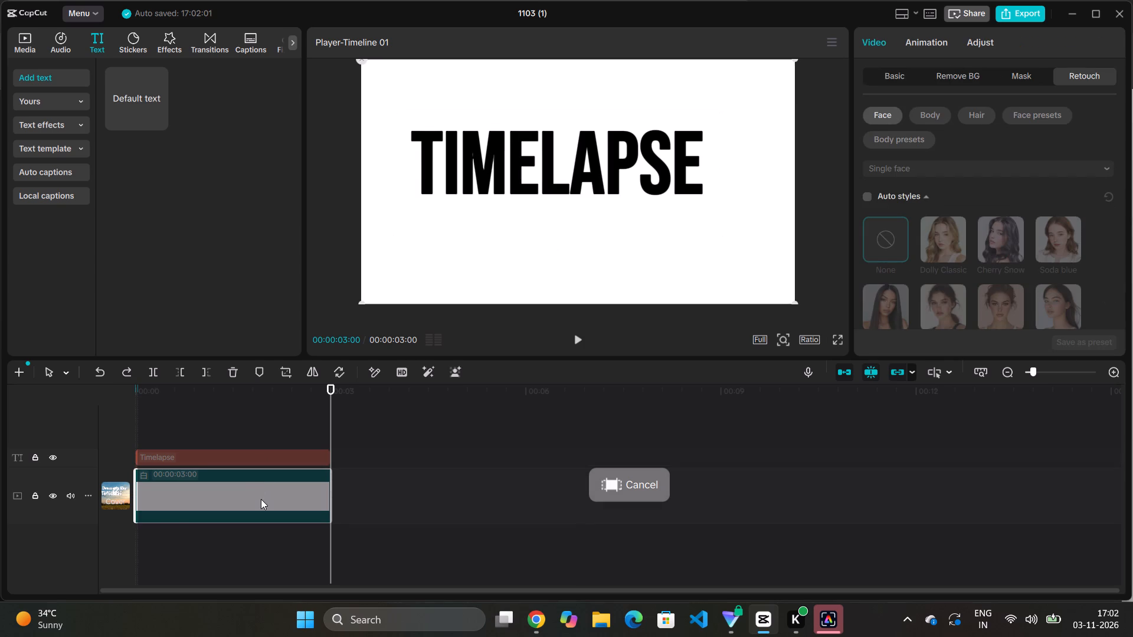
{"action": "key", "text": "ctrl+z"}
Open the cover design from the main track and delete the project's current cover.
{"action": "left_click", "coordinate": [125, 501]}
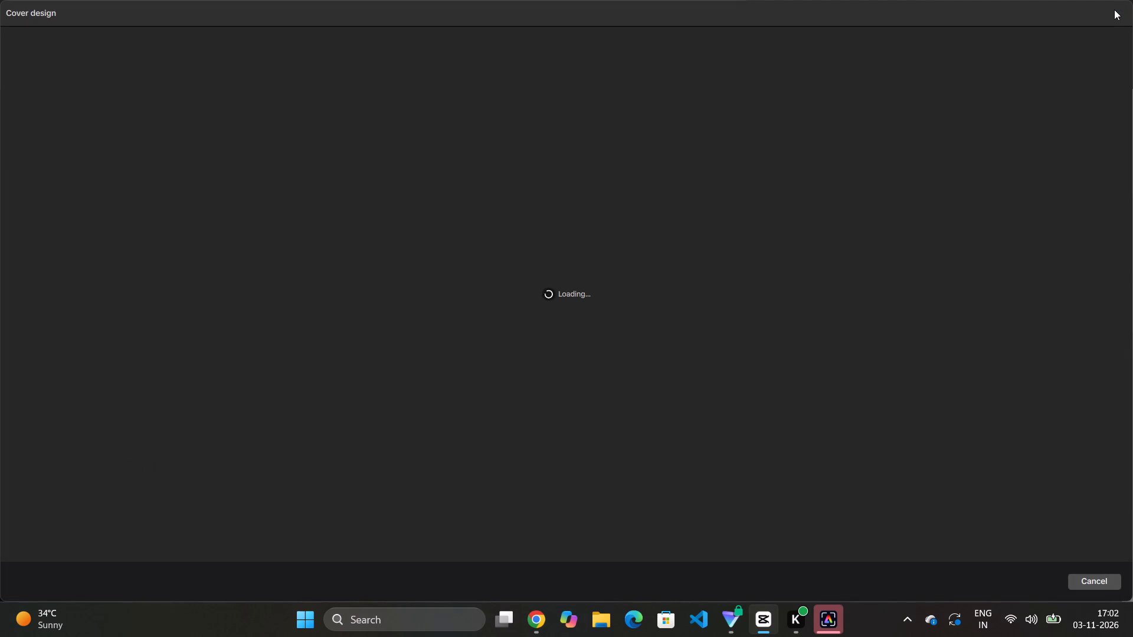
{"action": "key", "text": "Escape"}
{"action": "key", "text": "grave"}
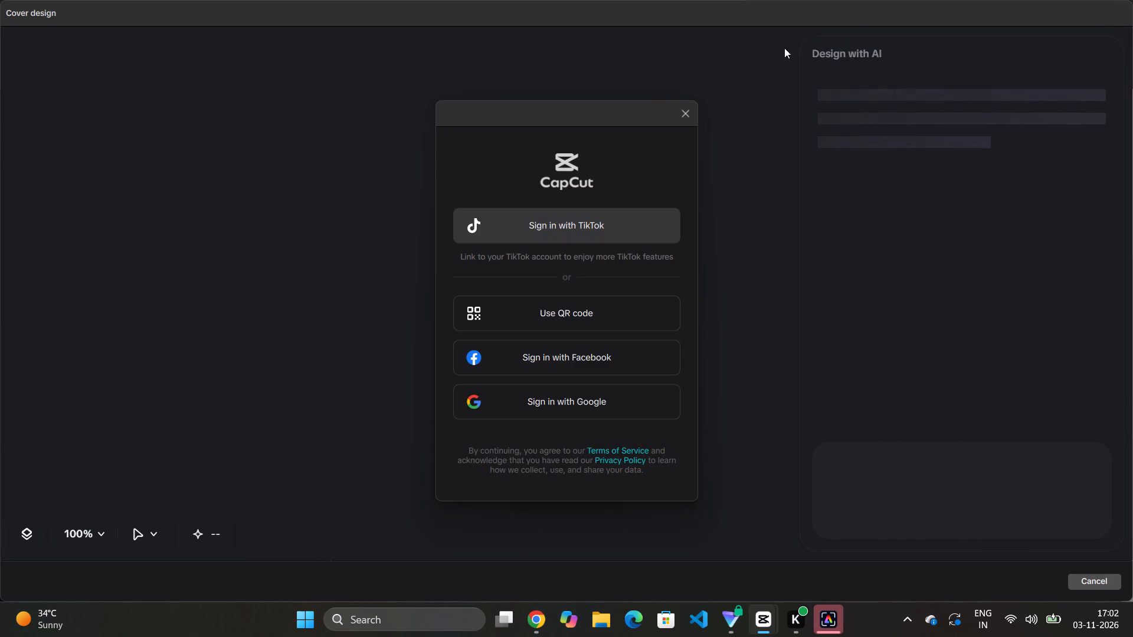
Exit the cover design without signing in or saving changes, declining all cookies.
{"action": "left_click", "coordinate": [683, 114]}
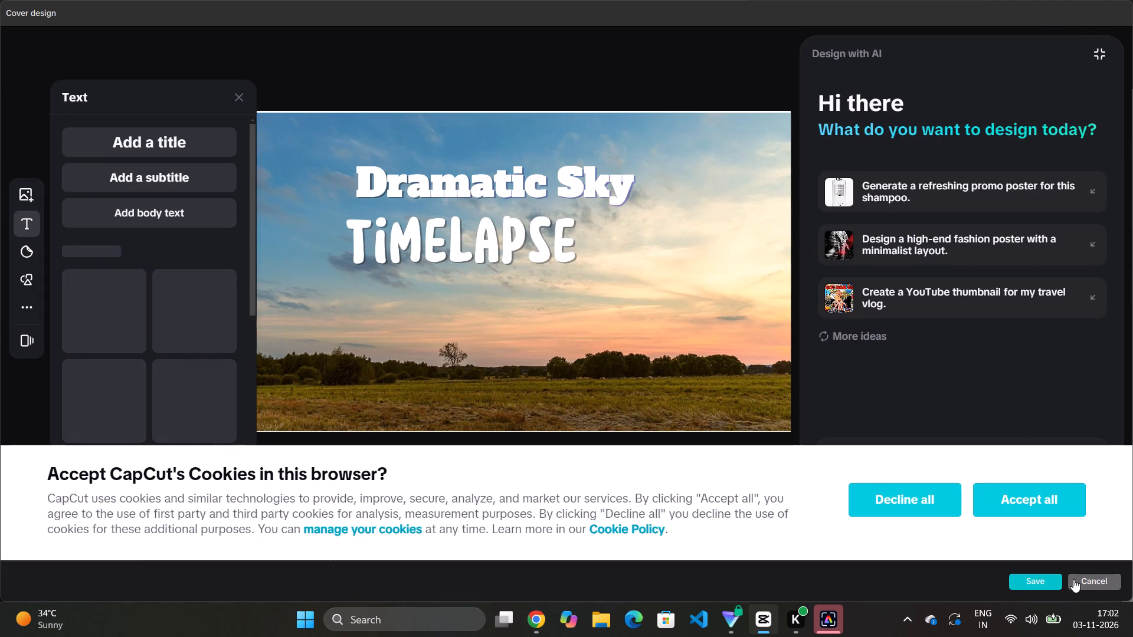
{"action": "left_click", "coordinate": [893, 507]}
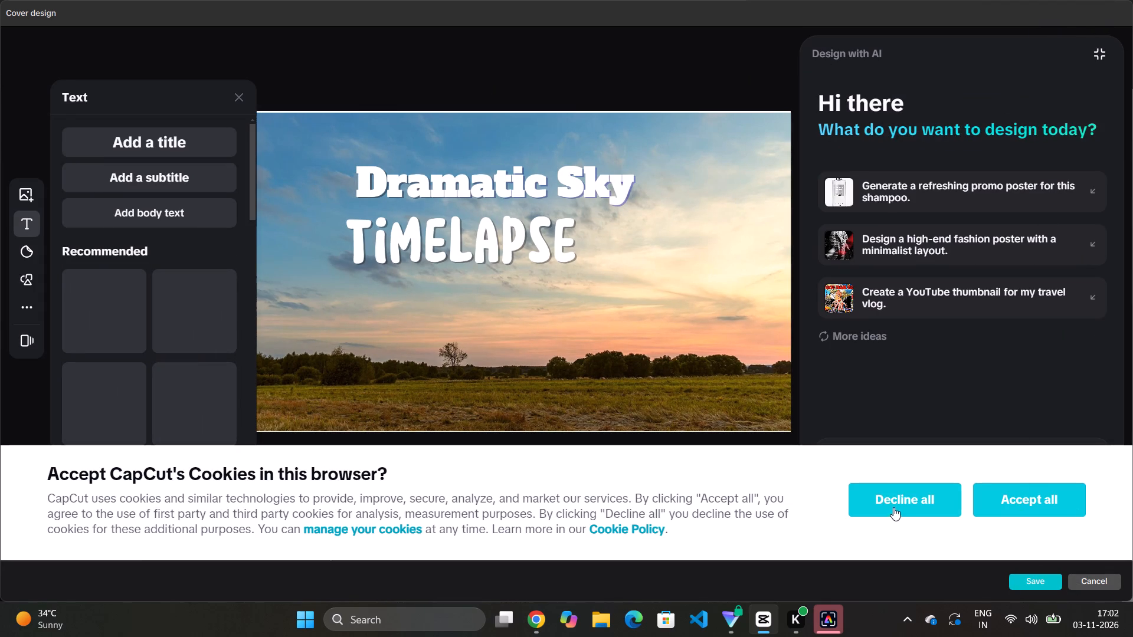
{"action": "left_click", "coordinate": [1099, 588]}
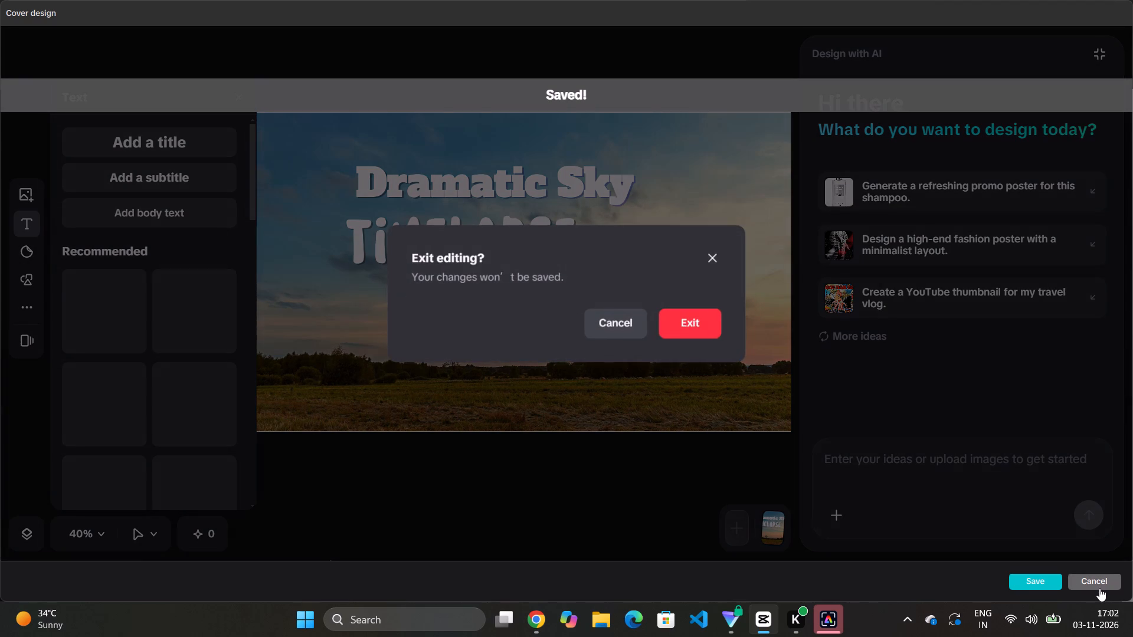
{"action": "left_click", "coordinate": [669, 324]}
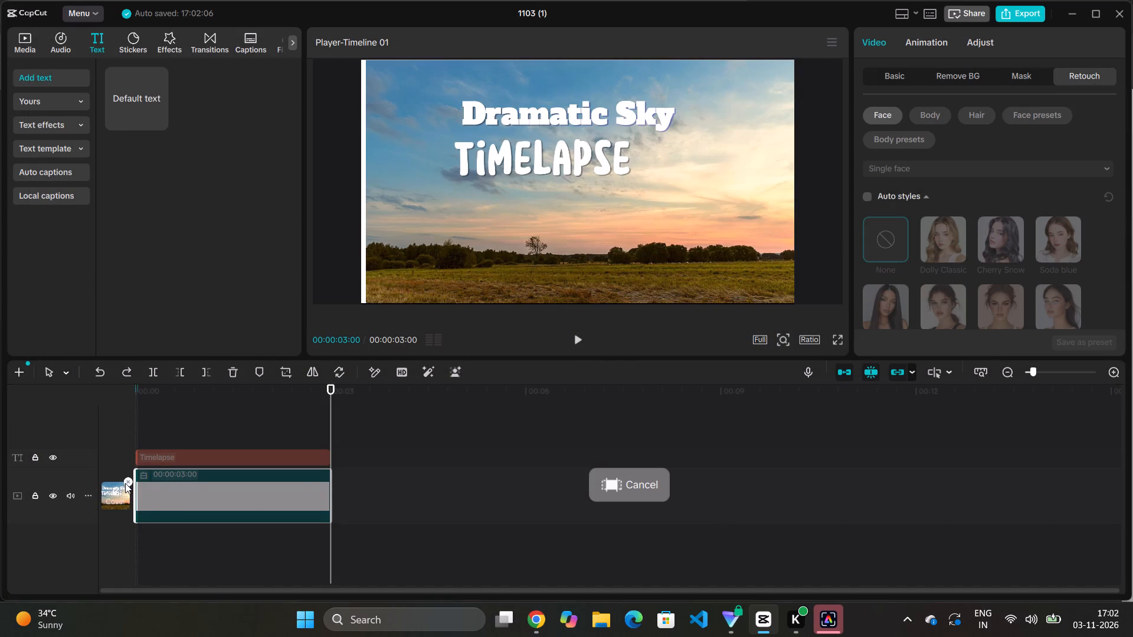
Delete the project's current Dramatic Sky Timelapse cover from the main track.
{"action": "left_click", "coordinate": [125, 480]}
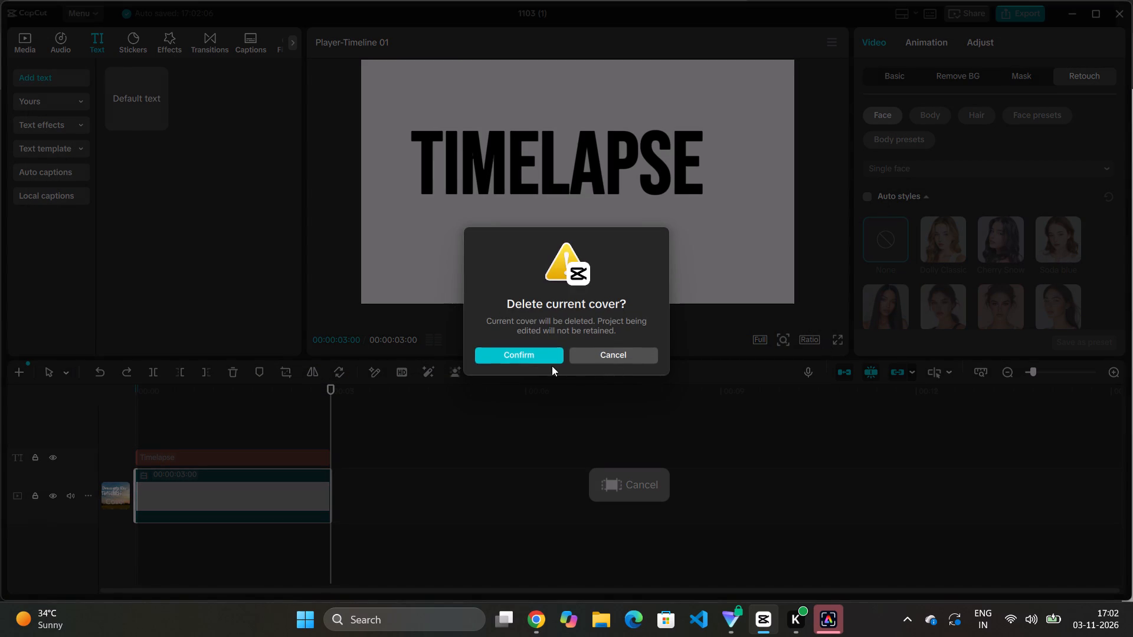
{"action": "left_click", "coordinate": [551, 362]}
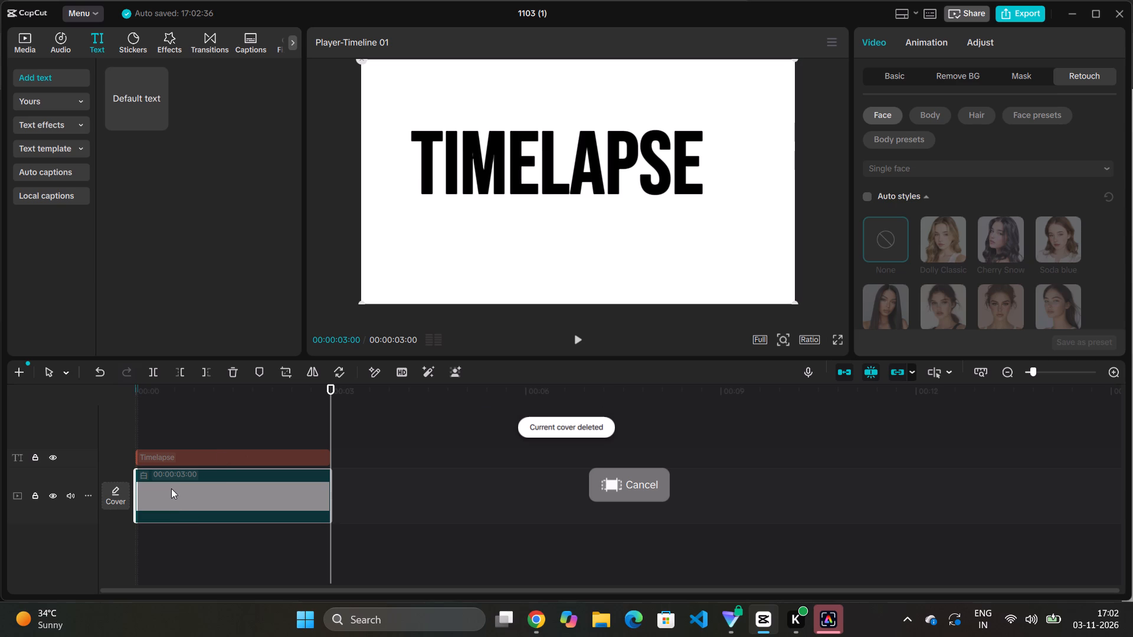
Combine the Timelapse text and the white background clip into one compound clip.
{"action": "left_click", "coordinate": [171, 488]}
{"action": "right_click", "coordinate": [205, 488]}
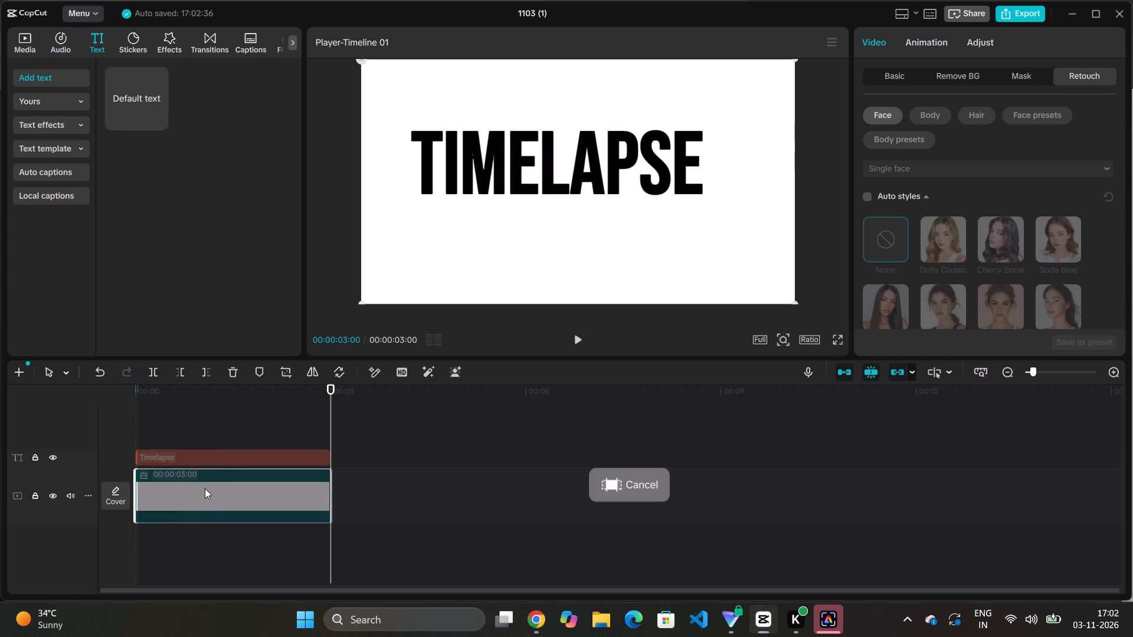
{"action": "left_click", "coordinate": [128, 485]}
{"action": "left_click", "coordinate": [165, 452]}
{"action": "left_click", "coordinate": [170, 480]}
{"action": "left_click", "coordinate": [178, 457], "text": "ctrl"}
{"action": "right_click", "coordinate": [184, 485]}
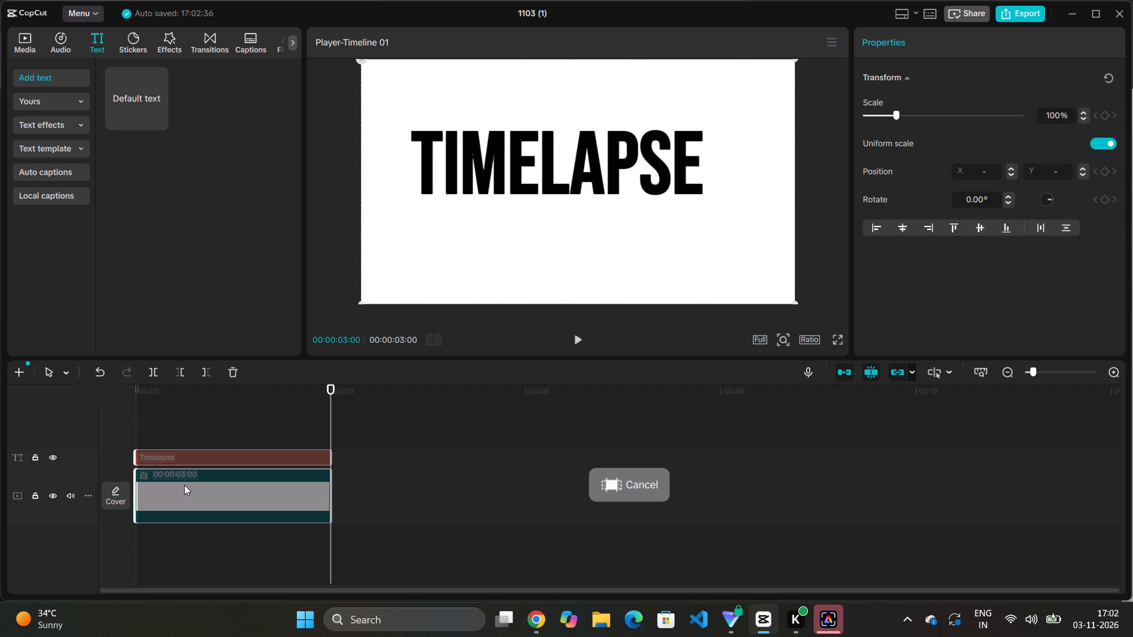
{"action": "left_click", "coordinate": [244, 421]}
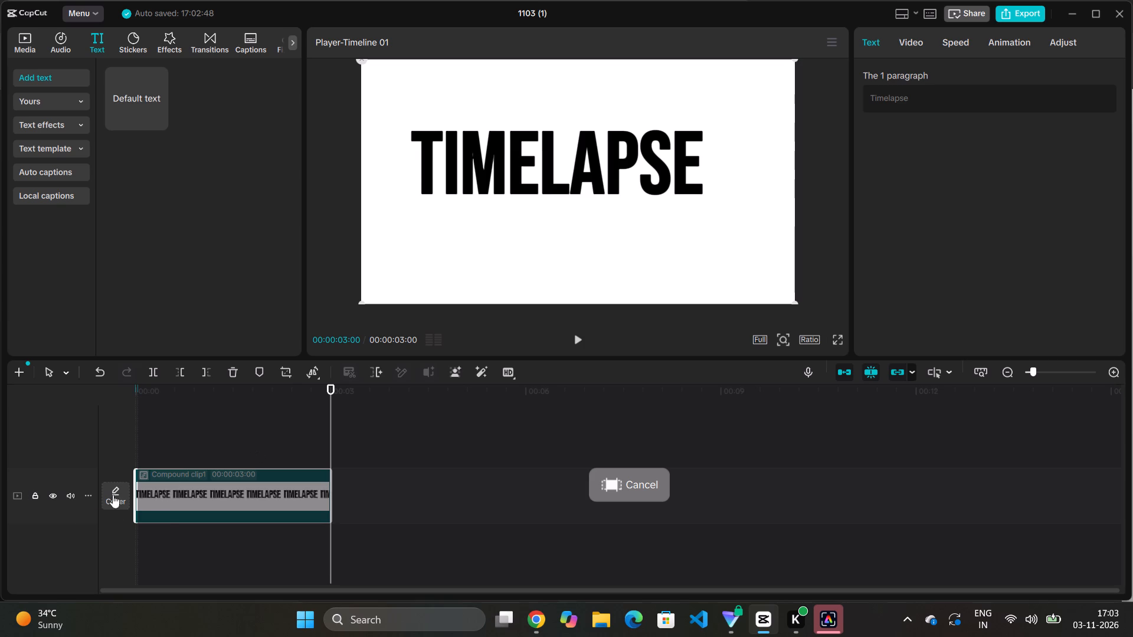
Move the Timelapse compound clip to a new track above the main track, keeping it at the timeline's start.
{"action": "left_click_drag", "start_coordinate": [165, 489], "coordinate": [165, 438]}
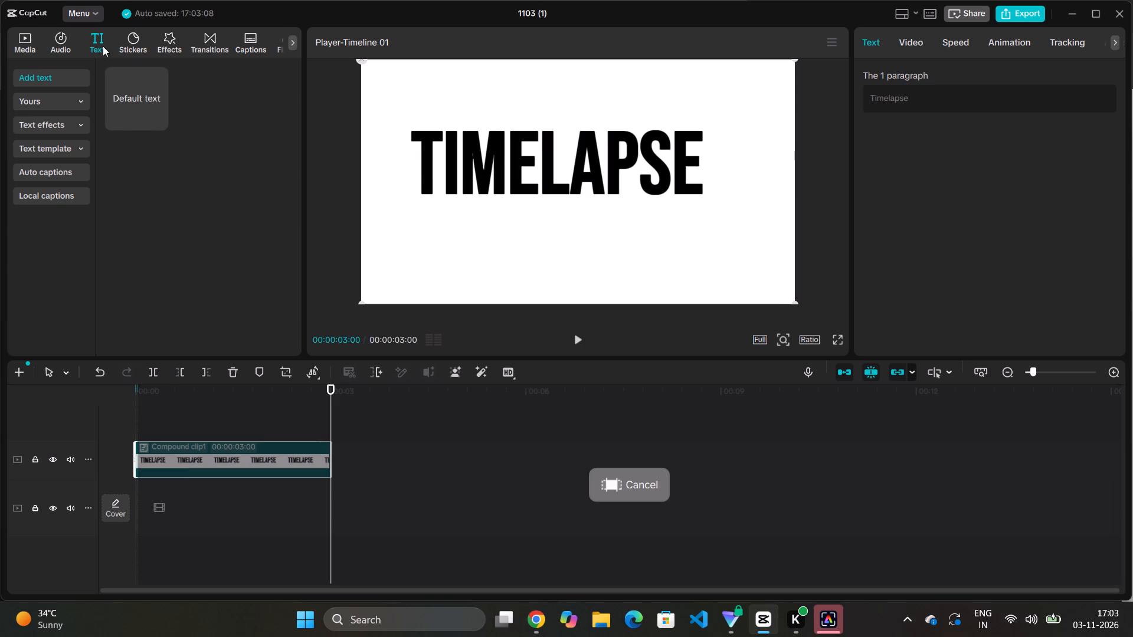
Place the imported sky footage 18266224-uhd_3840_2160_25fps.mp4 at the start of the main track and trim its end to 00:00:03:00.
{"action": "left_click", "coordinate": [27, 50]}
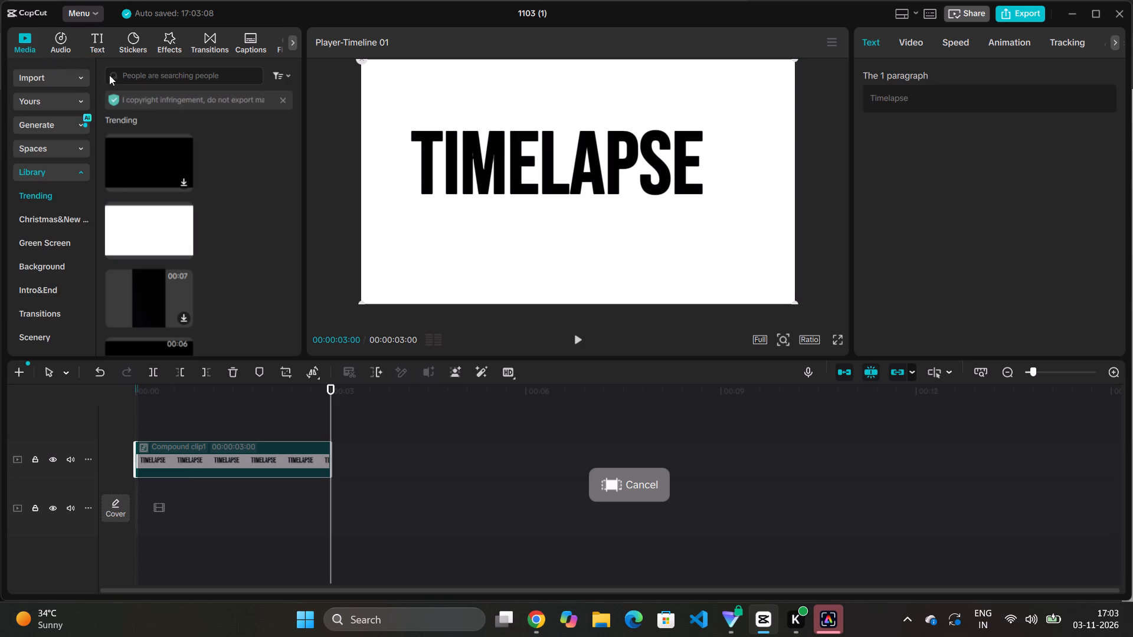
{"action": "left_click", "coordinate": [47, 82]}
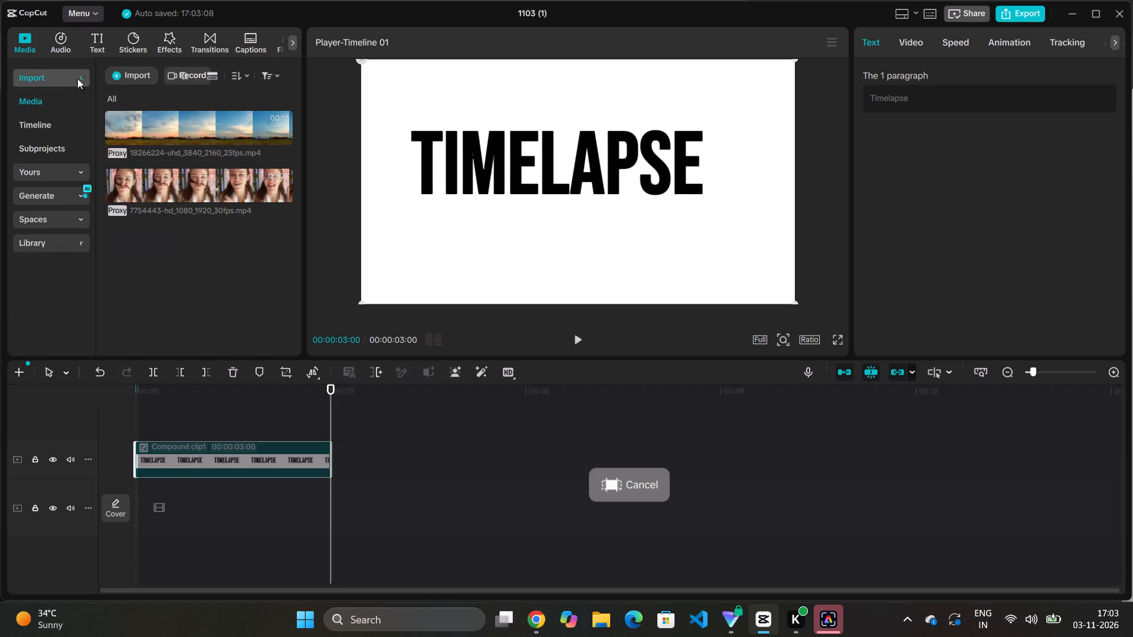
{"action": "left_click_drag", "start_coordinate": [152, 120], "coordinate": [176, 474]}
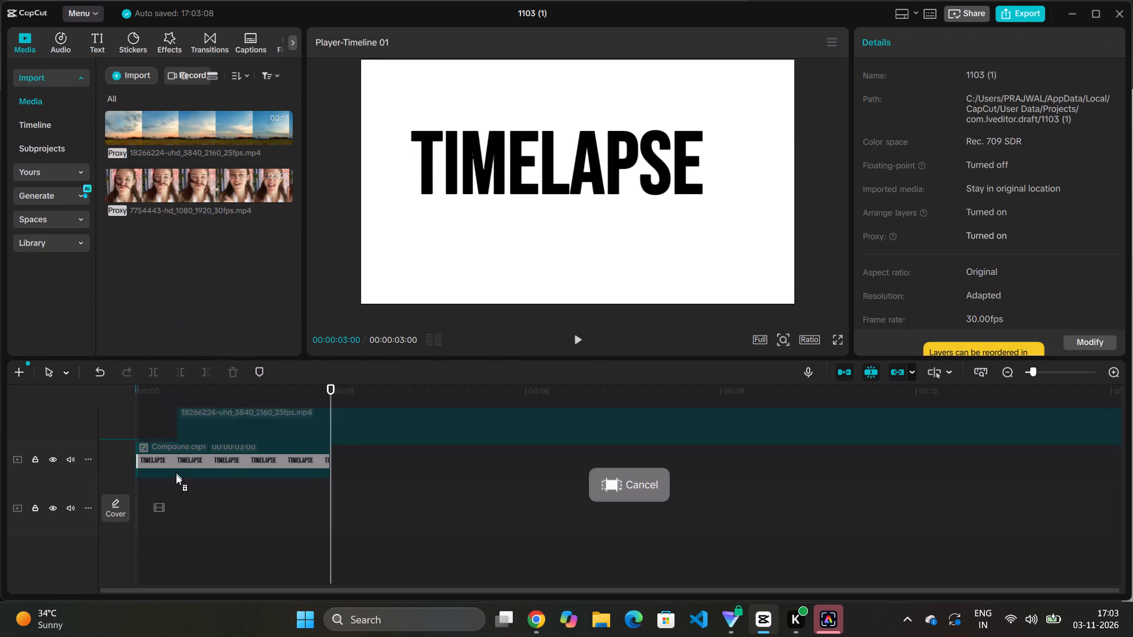
{"action": "left_click_drag", "start_coordinate": [176, 474], "coordinate": [158, 511]}
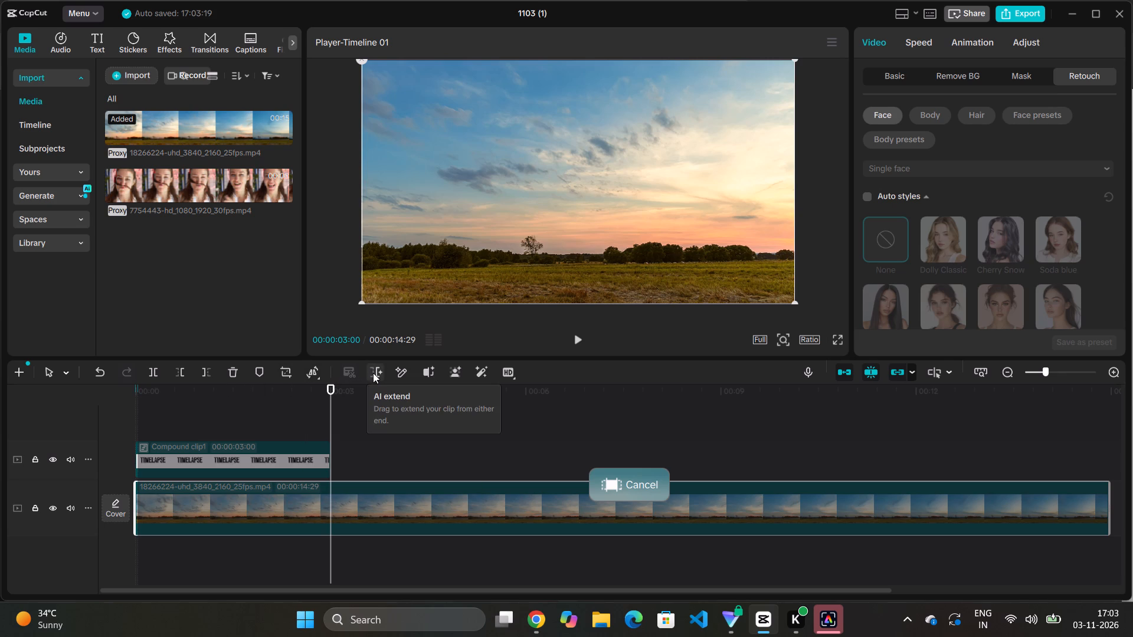
{"action": "left_click", "coordinate": [206, 371]}
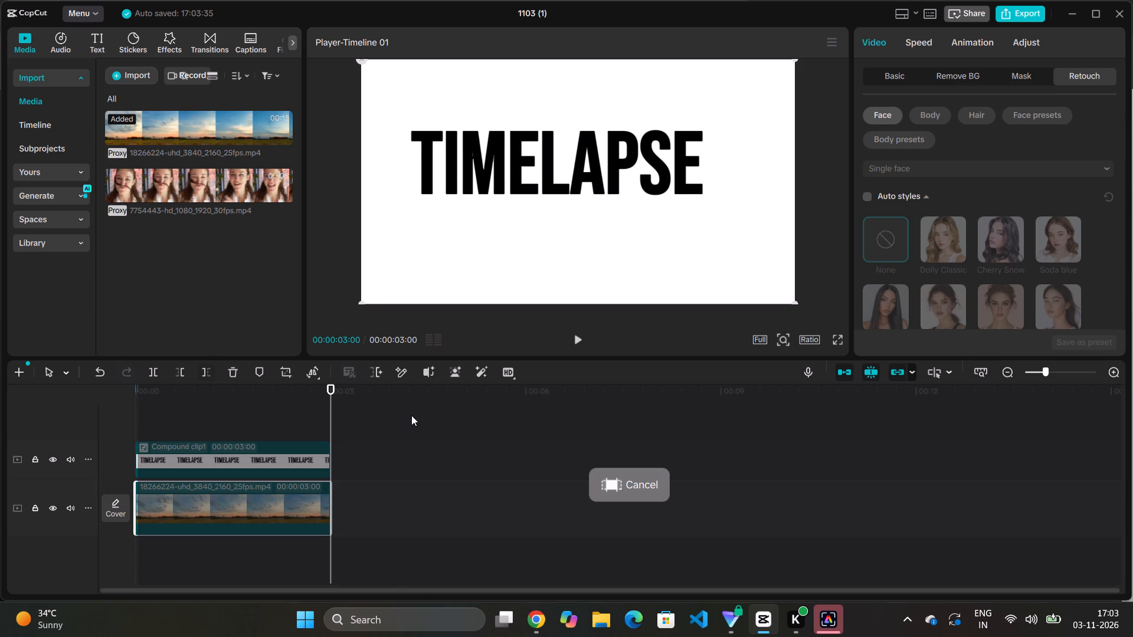
Set the blend mode of the Timelapse compound clip to Brighten.
{"action": "left_click", "coordinate": [201, 458]}
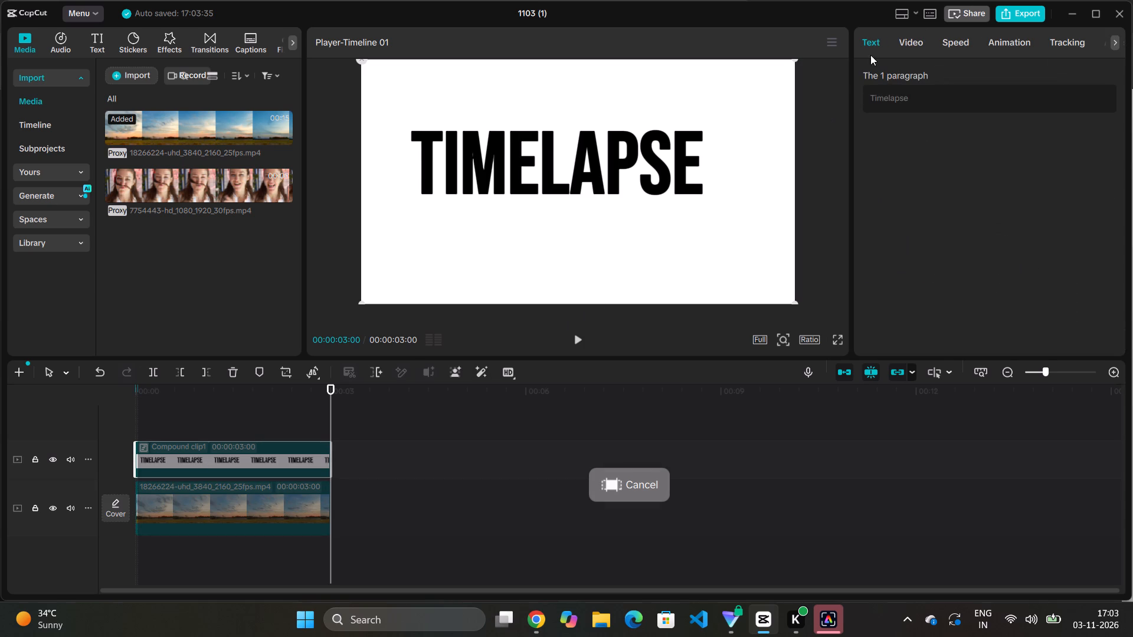
{"action": "left_click", "coordinate": [906, 36]}
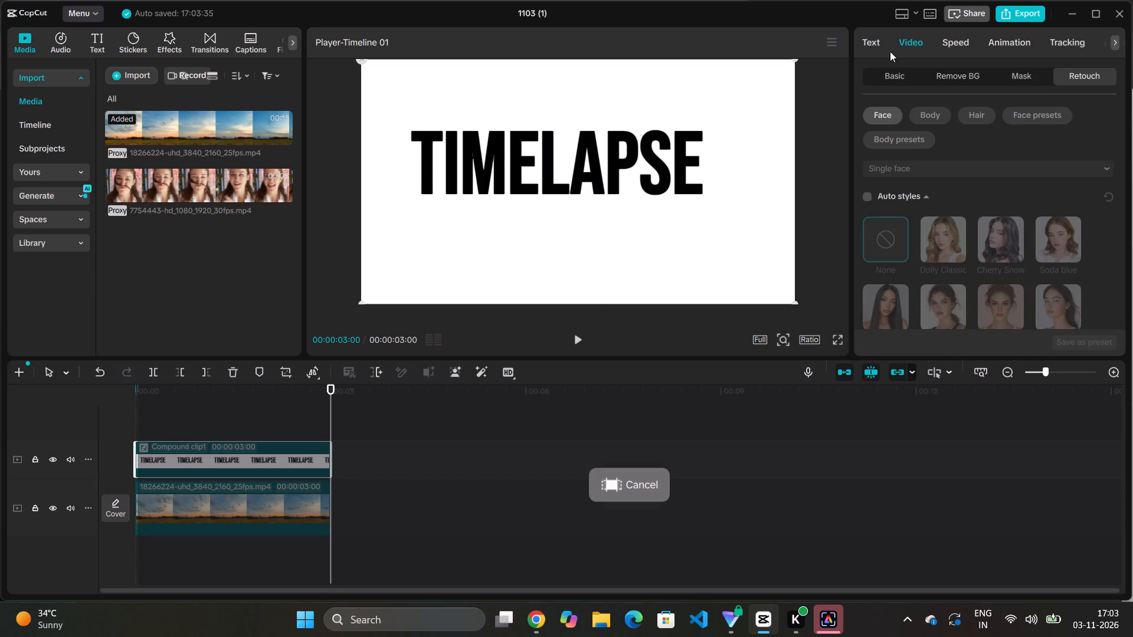
{"action": "left_click", "coordinate": [895, 81]}
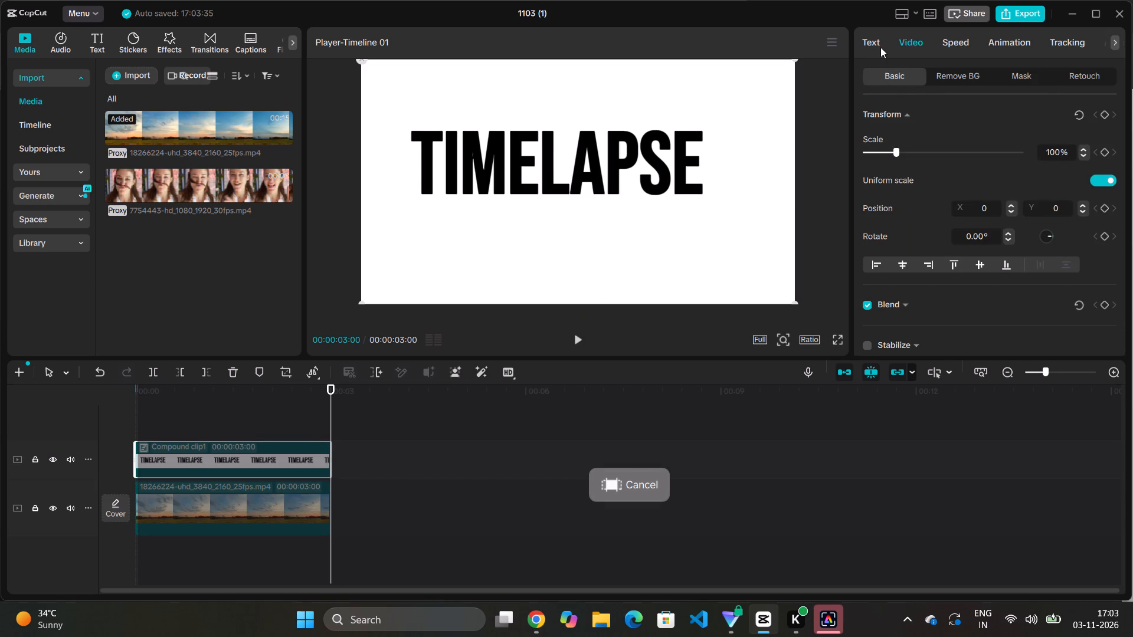
{"action": "scroll", "coordinate": [883, 292], "scroll_direction": "down", "scroll_amount": 1}
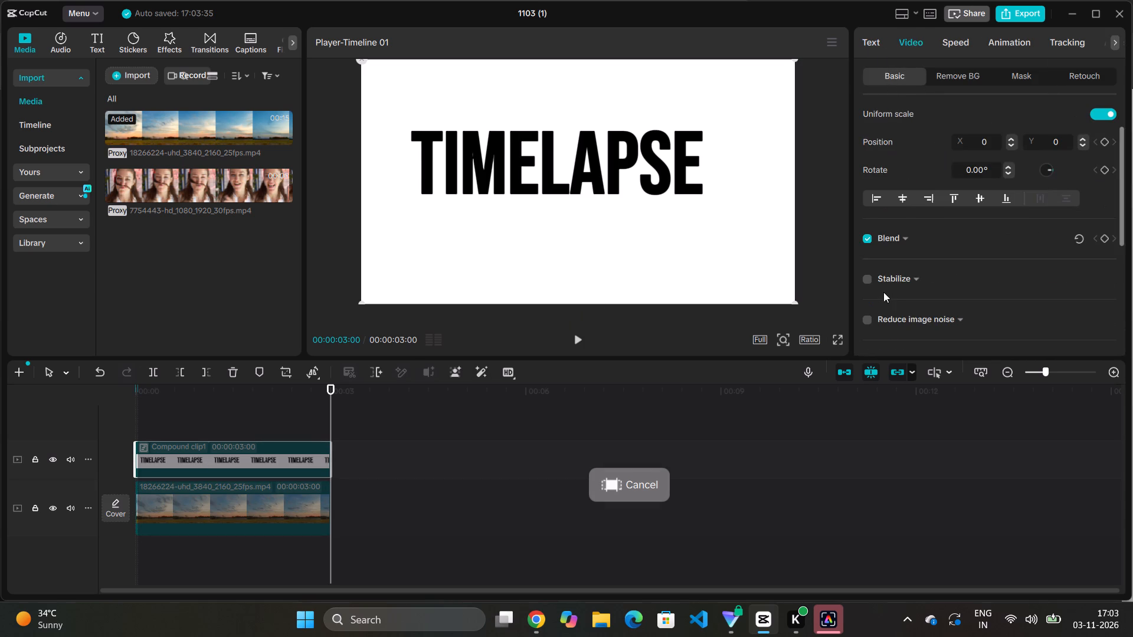
{"action": "left_click", "coordinate": [903, 238]}
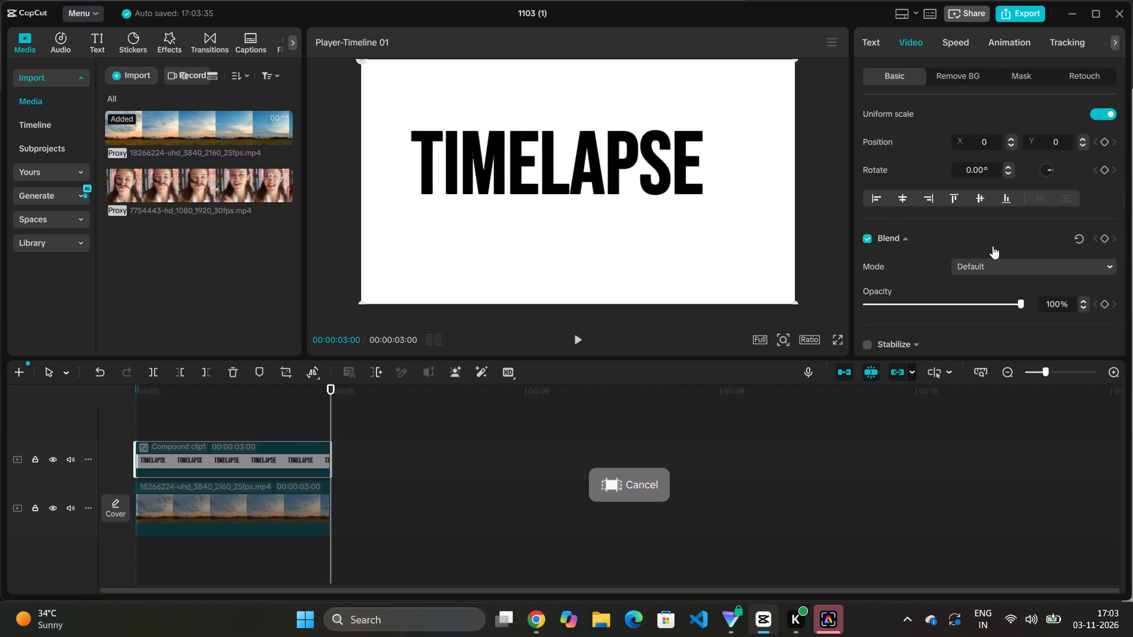
{"action": "left_click", "coordinate": [980, 271]}
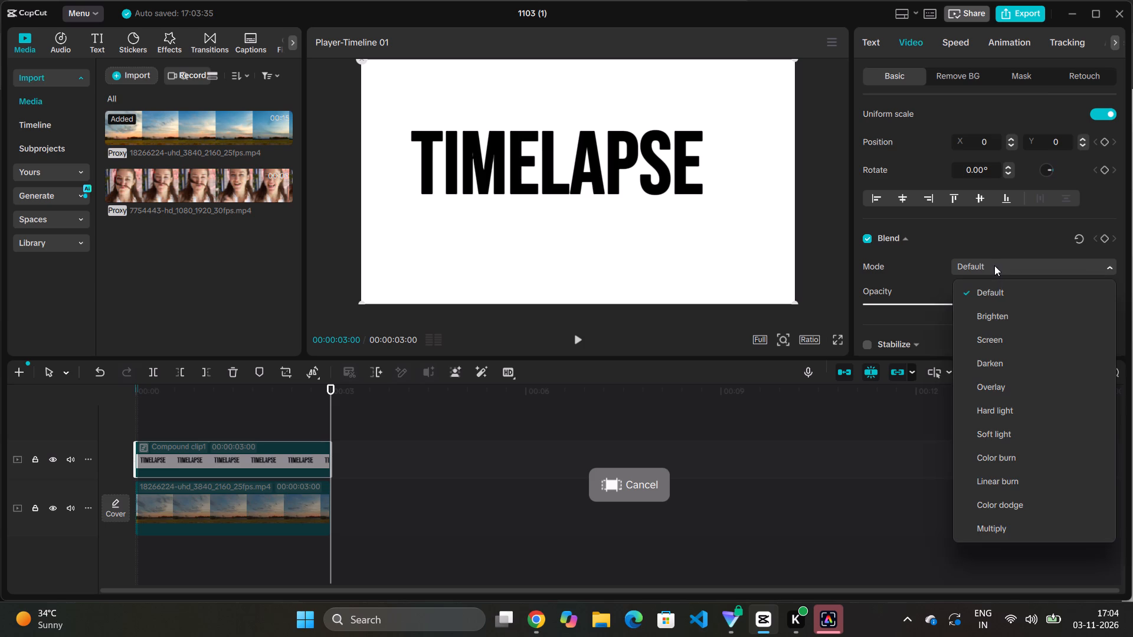
{"action": "left_click", "coordinate": [1011, 315]}
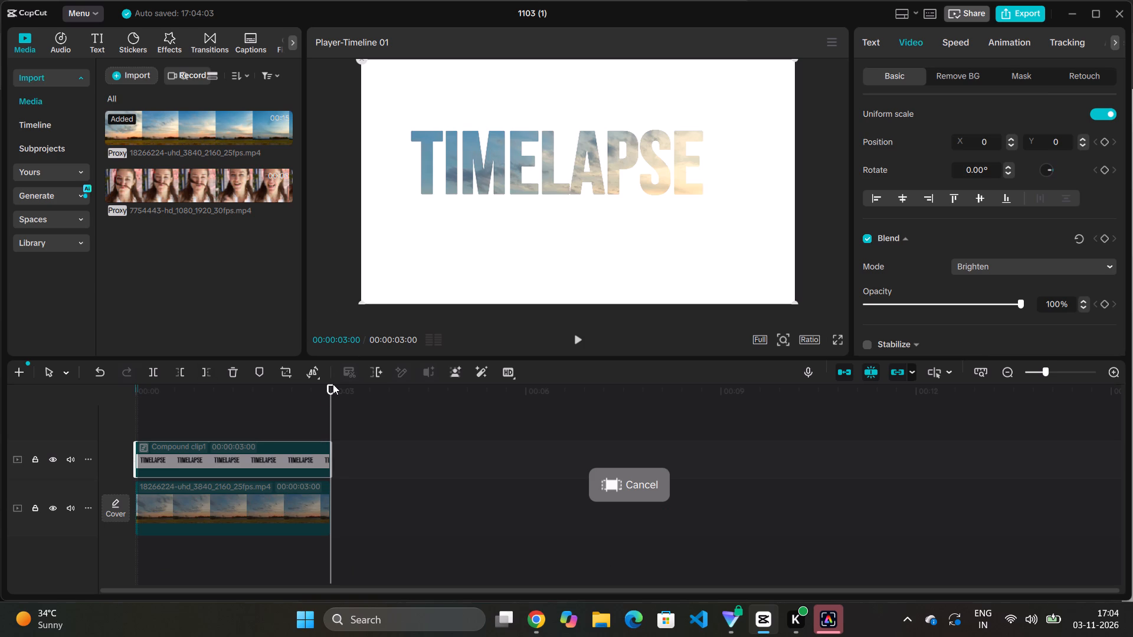
Preview the blended text from the start, and add a position keyframe to the Timelapse compound clip at 00:00:00:17.
{"action": "left_click_drag", "start_coordinate": [333, 384], "coordinate": [156, 461]}
{"action": "key", "text": "space"}
{"action": "left_click", "coordinate": [203, 395]}
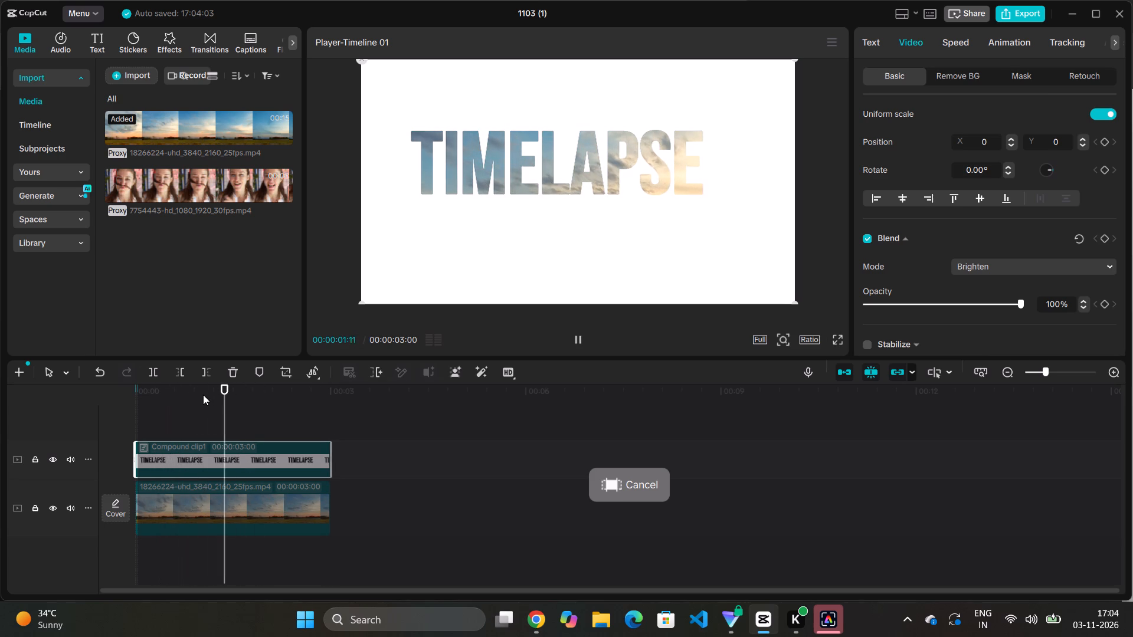
{"action": "left_click_drag", "start_coordinate": [203, 395], "coordinate": [173, 413]}
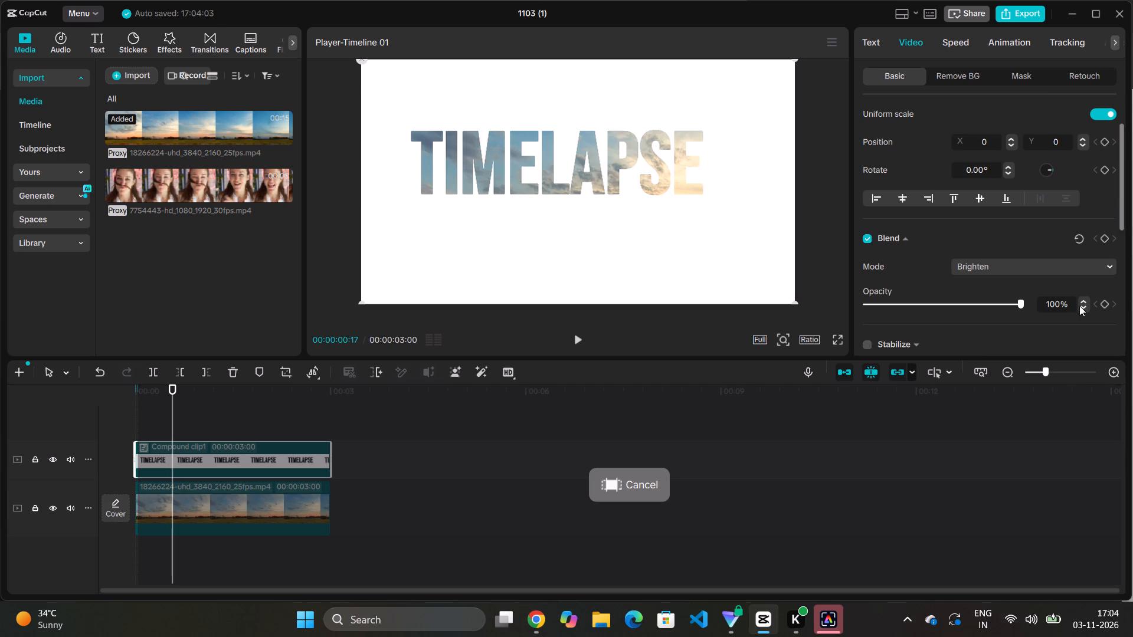
{"action": "left_click", "coordinate": [1108, 144]}
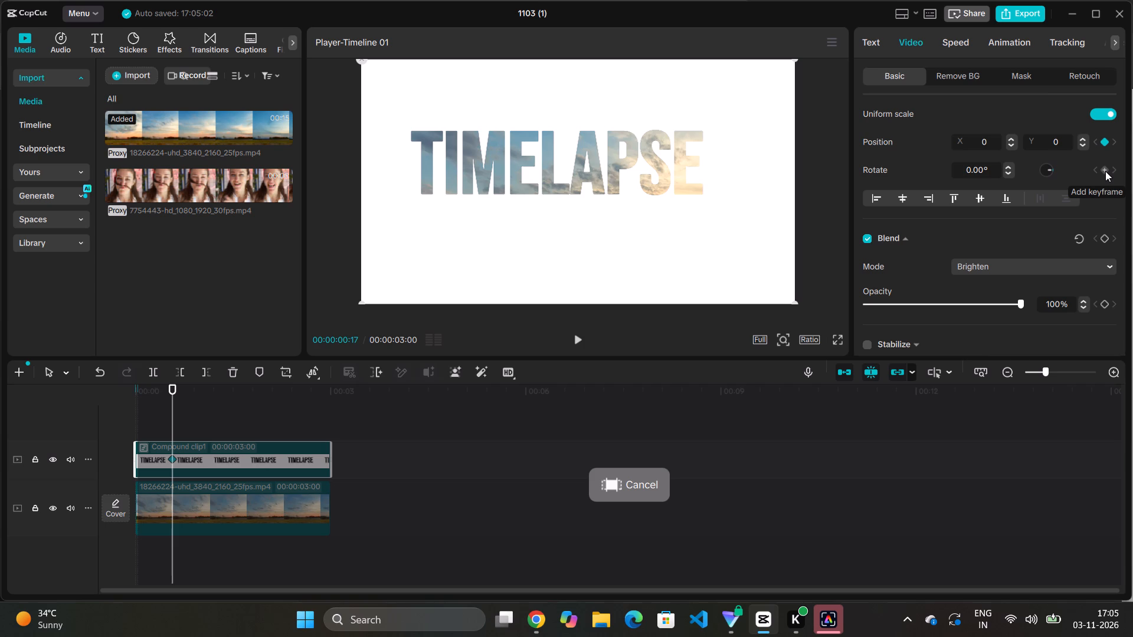
Add rotation and scale keyframes to the Timelapse compound clip at 00:00:00:17, keeping the scale at 100%.
{"action": "scroll", "coordinate": [1105, 171], "scroll_direction": "up", "scroll_amount": 2}
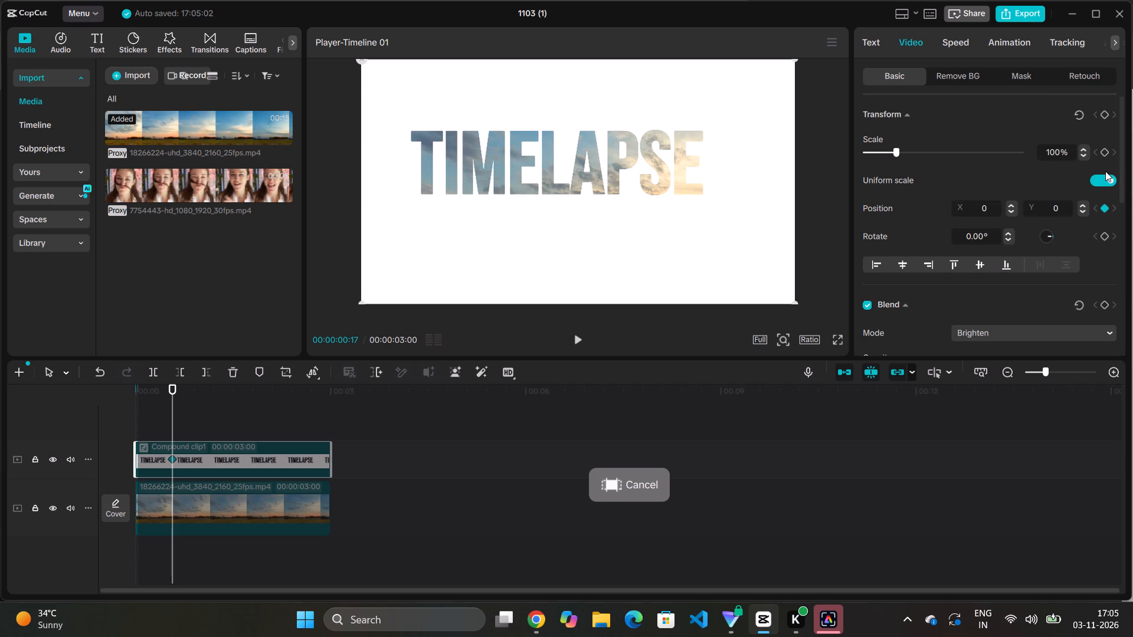
{"action": "scroll", "coordinate": [1105, 171], "scroll_direction": "up", "scroll_amount": 6}
{"action": "scroll", "coordinate": [975, 201], "scroll_direction": "up", "scroll_amount": 2}
{"action": "scroll", "coordinate": [1086, 254], "scroll_direction": "down", "scroll_amount": 3}
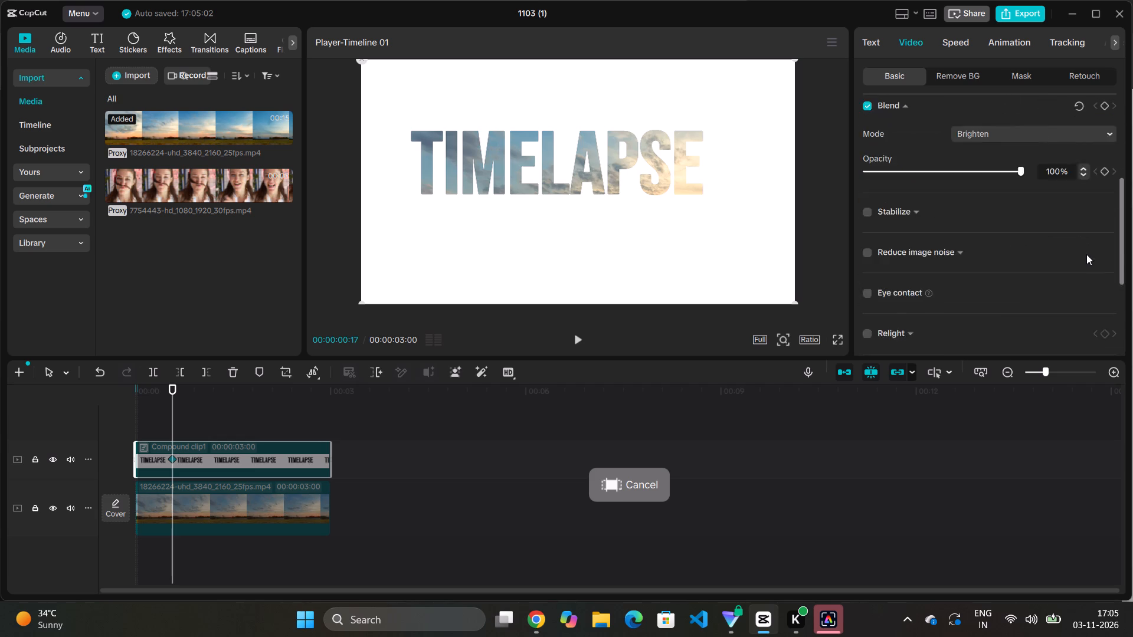
{"action": "scroll", "coordinate": [1086, 254], "scroll_direction": "down", "scroll_amount": 1}
{"action": "scroll", "coordinate": [1086, 255], "scroll_direction": "up", "scroll_amount": 8}
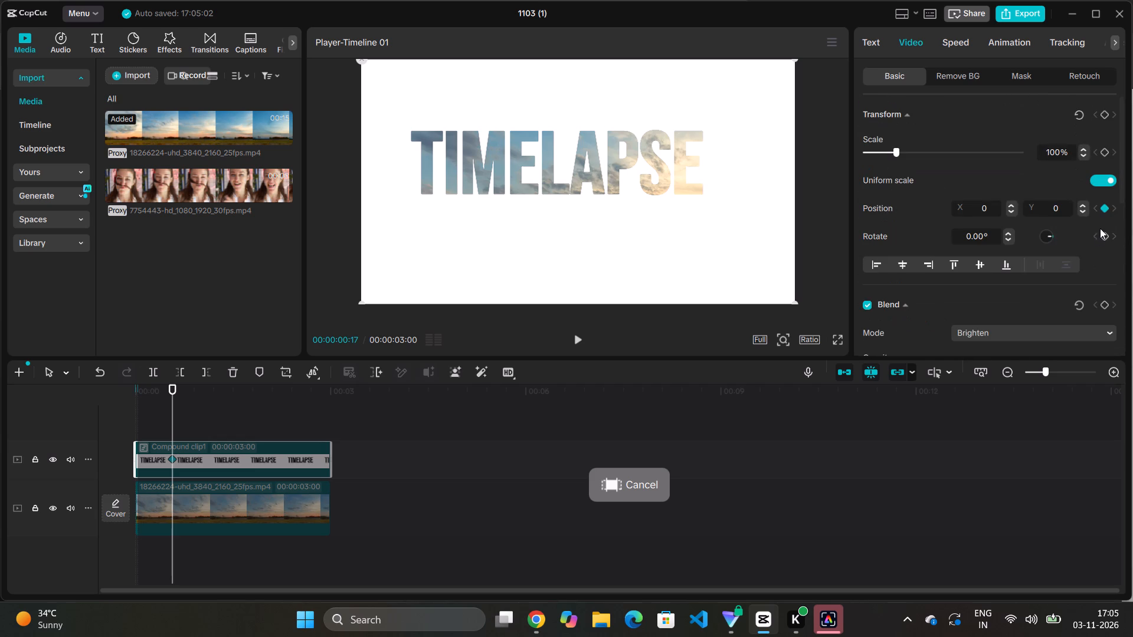
{"action": "left_click", "coordinate": [1109, 234]}
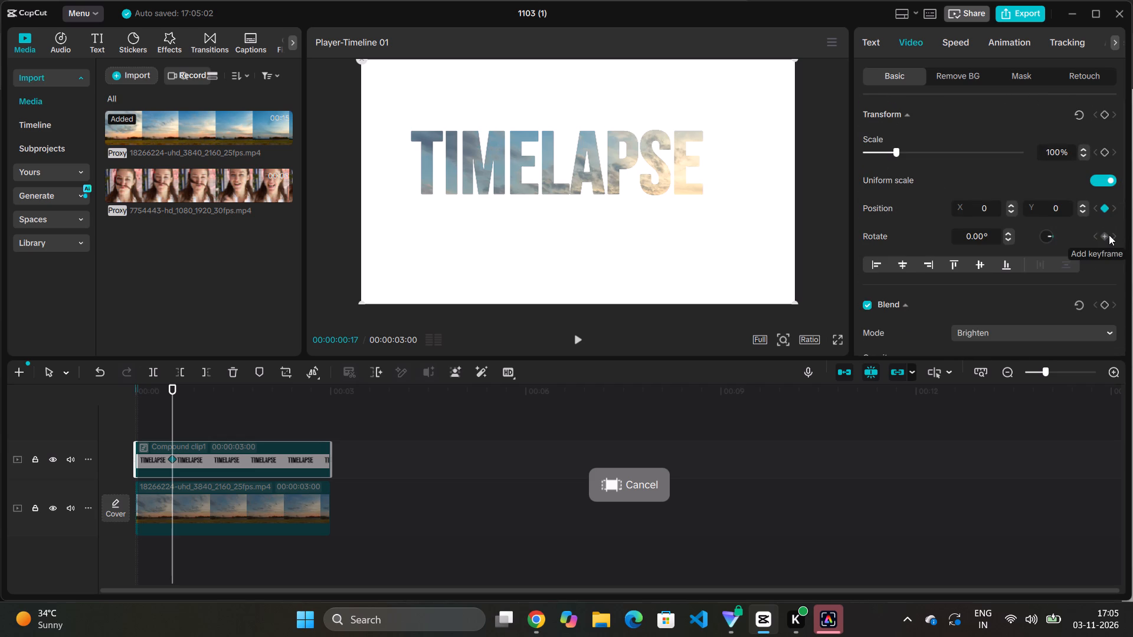
{"action": "left_click", "coordinate": [1104, 235]}
{"action": "left_click", "coordinate": [1105, 153]}
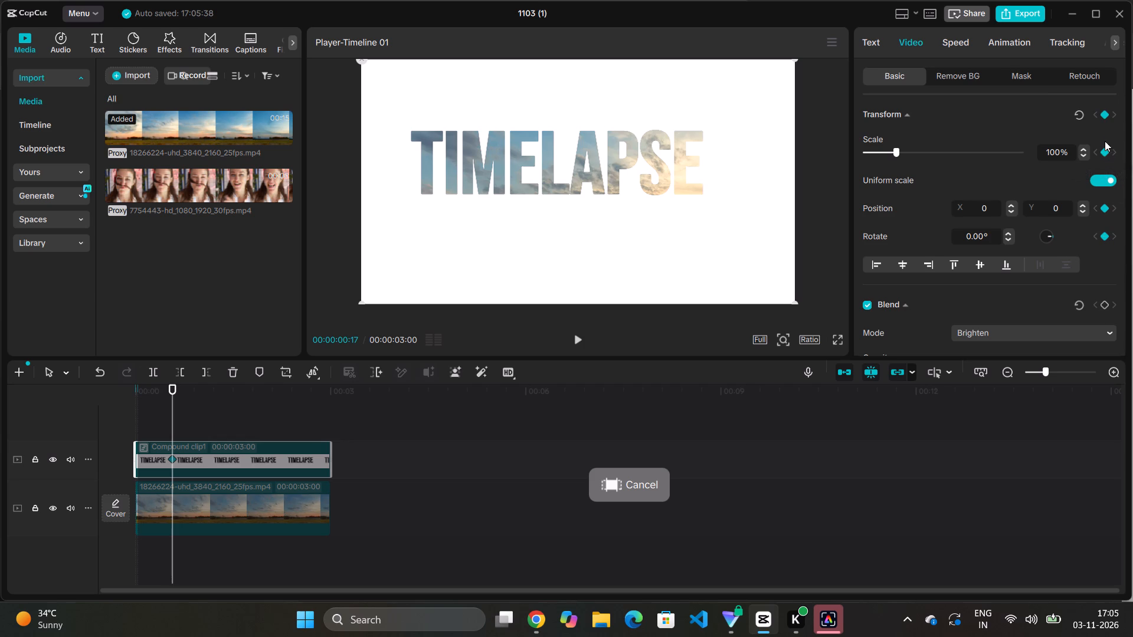
{"action": "left_click", "coordinate": [1105, 151]}
{"action": "left_click", "coordinate": [1105, 151]}
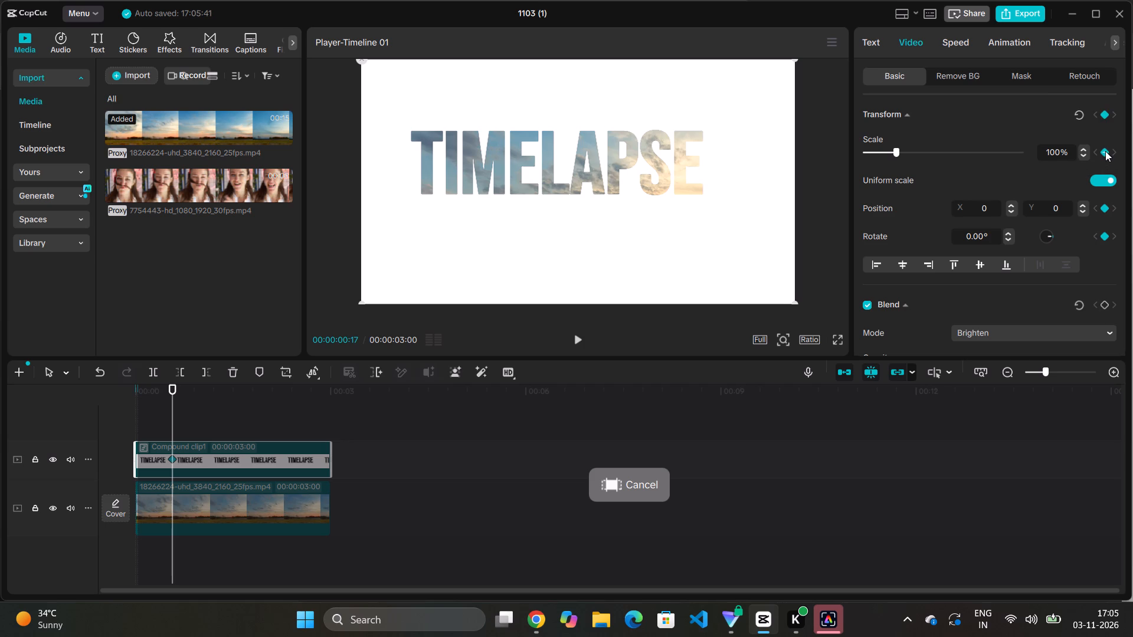
{"action": "left_click", "coordinate": [1105, 151]}
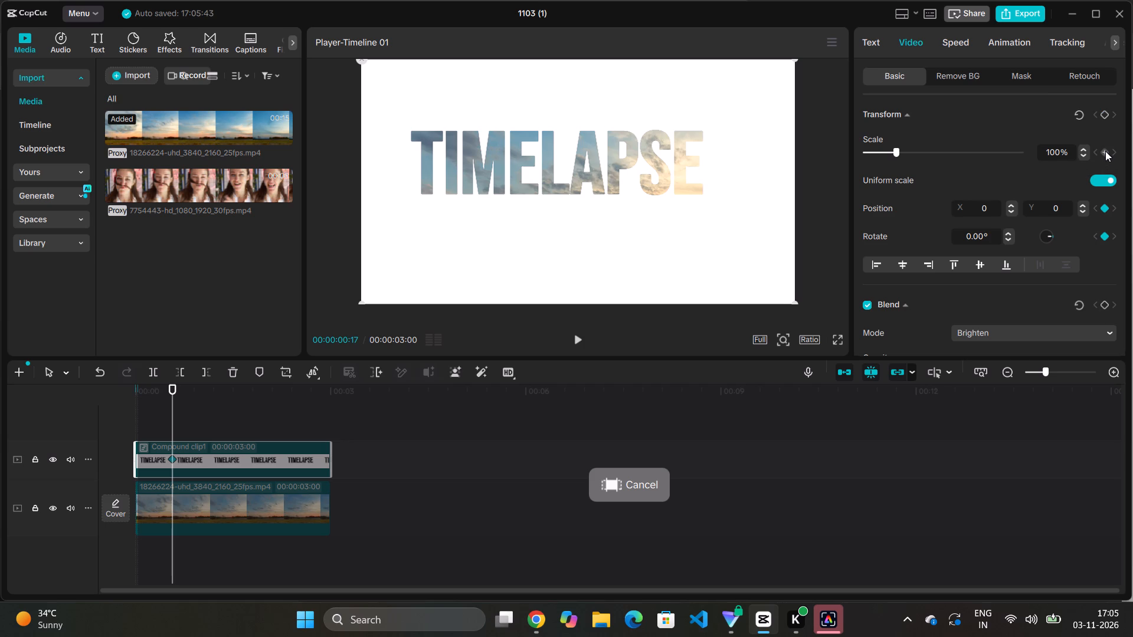
{"action": "left_click", "coordinate": [1105, 151]}
Scale the Timelapse compound clip up to 500% at 00:00:01:22.
{"action": "key", "text": "space"}
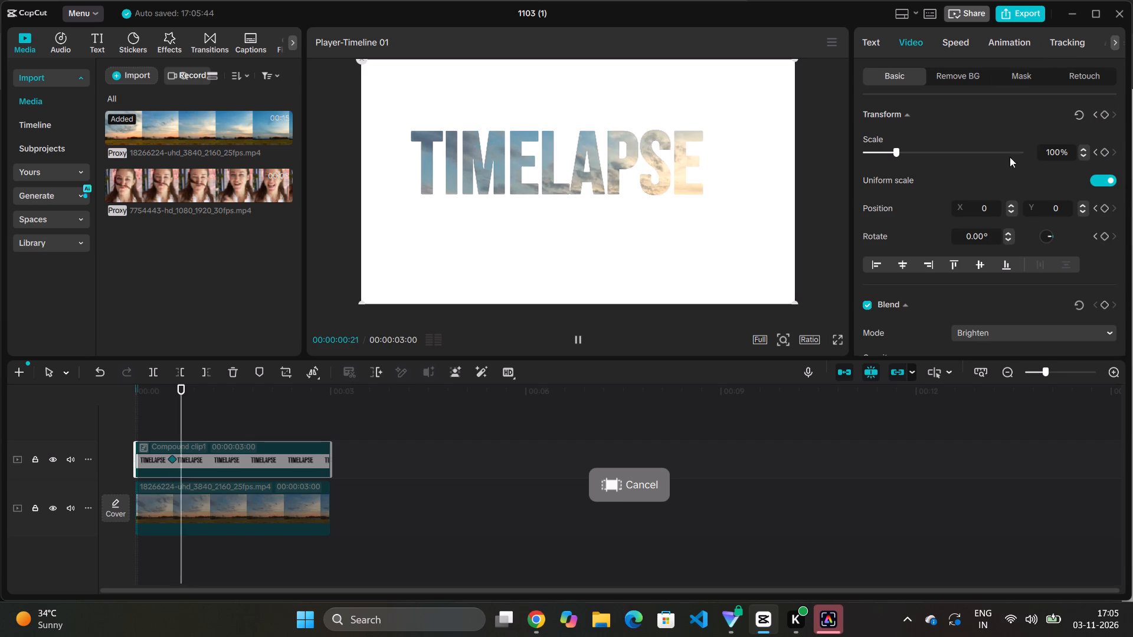
{"action": "key", "text": "space"}
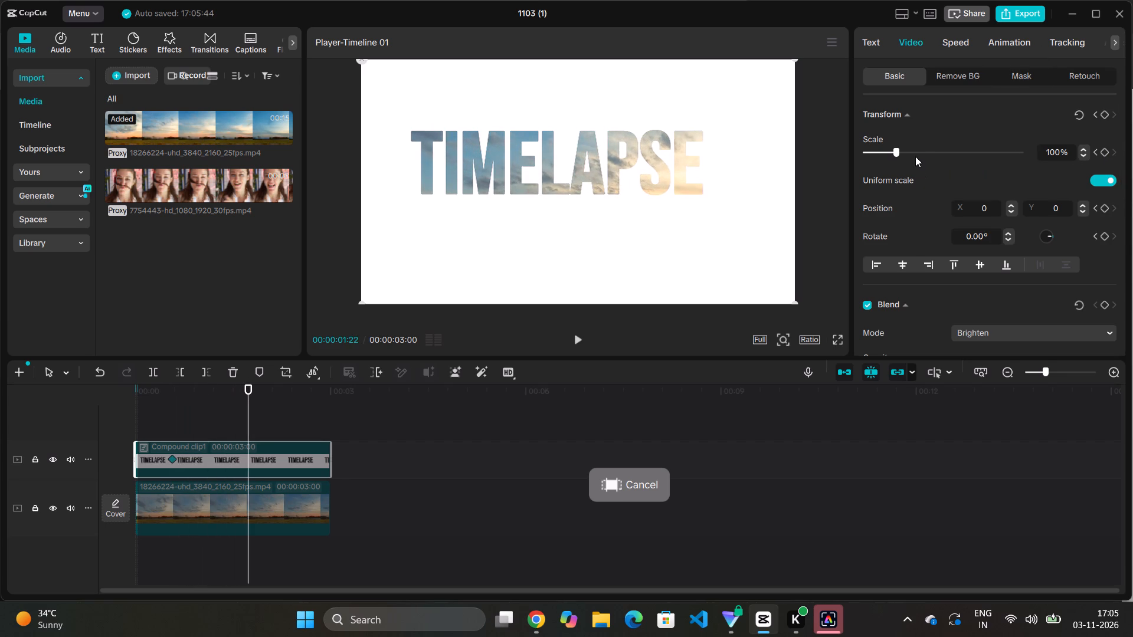
{"action": "left_click_drag", "start_coordinate": [895, 152], "coordinate": [1004, 149]}
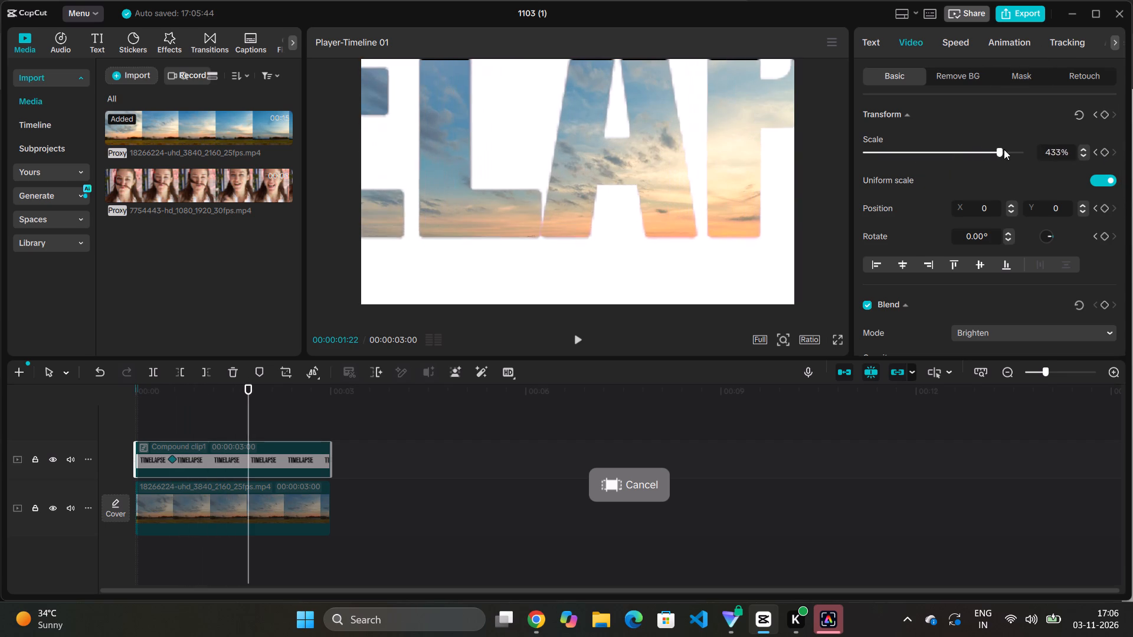
{"action": "left_click_drag", "start_coordinate": [1004, 149], "coordinate": [1035, 154]}
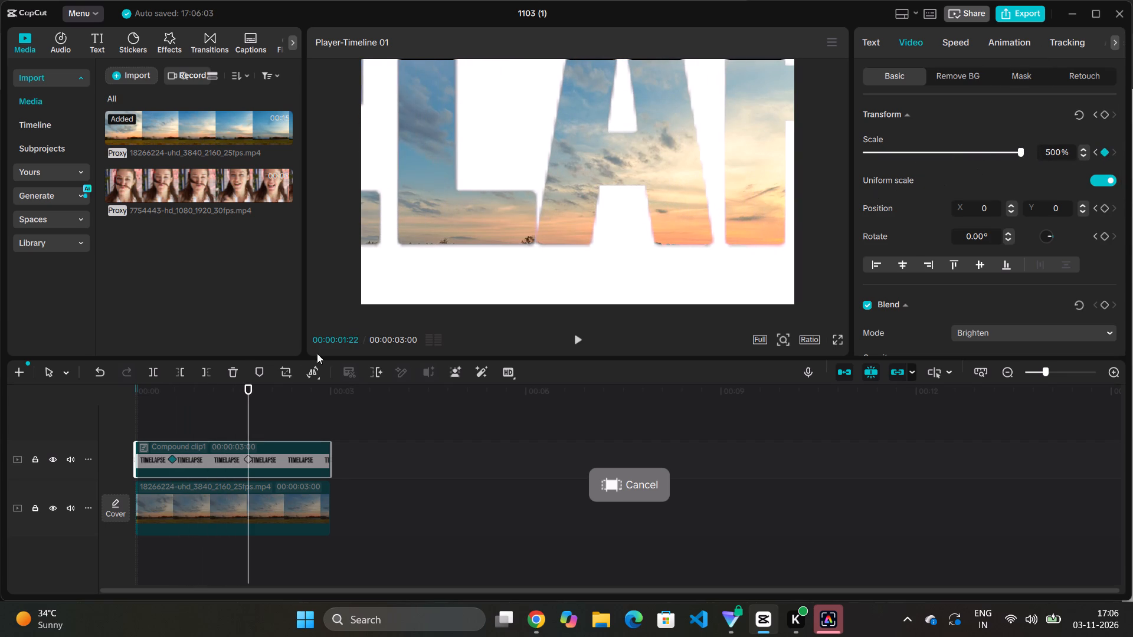
Move the enlarged Timelapse compound clip straight down in the preview to about Y -569, keeping X at 0.
{"action": "left_click", "coordinate": [293, 458]}
{"action": "left_click_drag", "start_coordinate": [470, 203], "coordinate": [470, 247]}
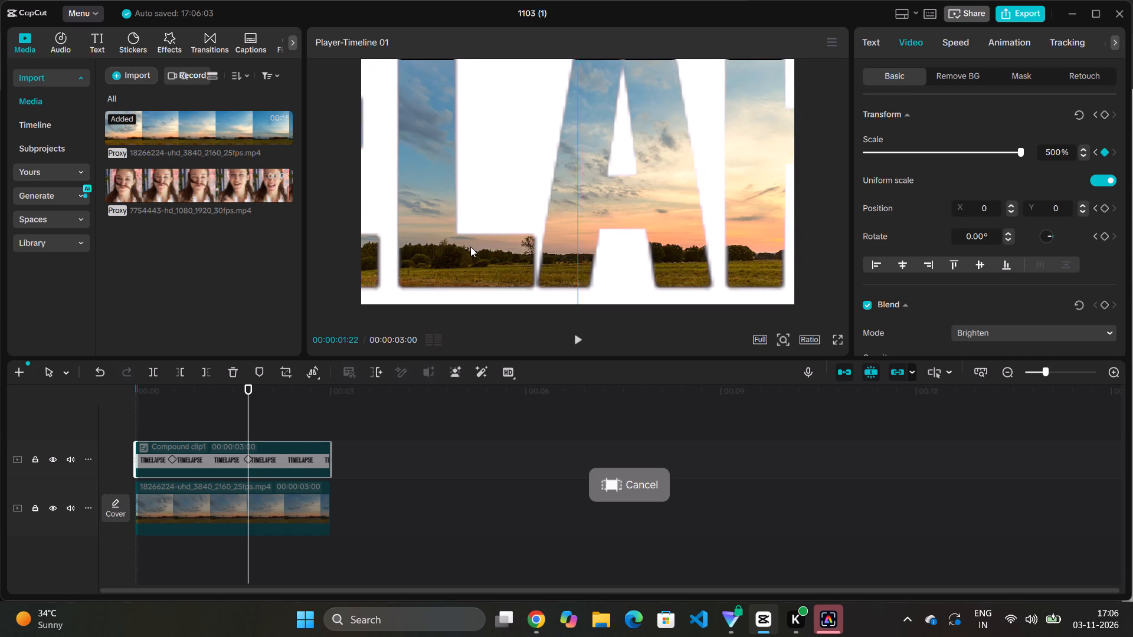
{"action": "left_click_drag", "start_coordinate": [470, 247], "coordinate": [469, 265]}
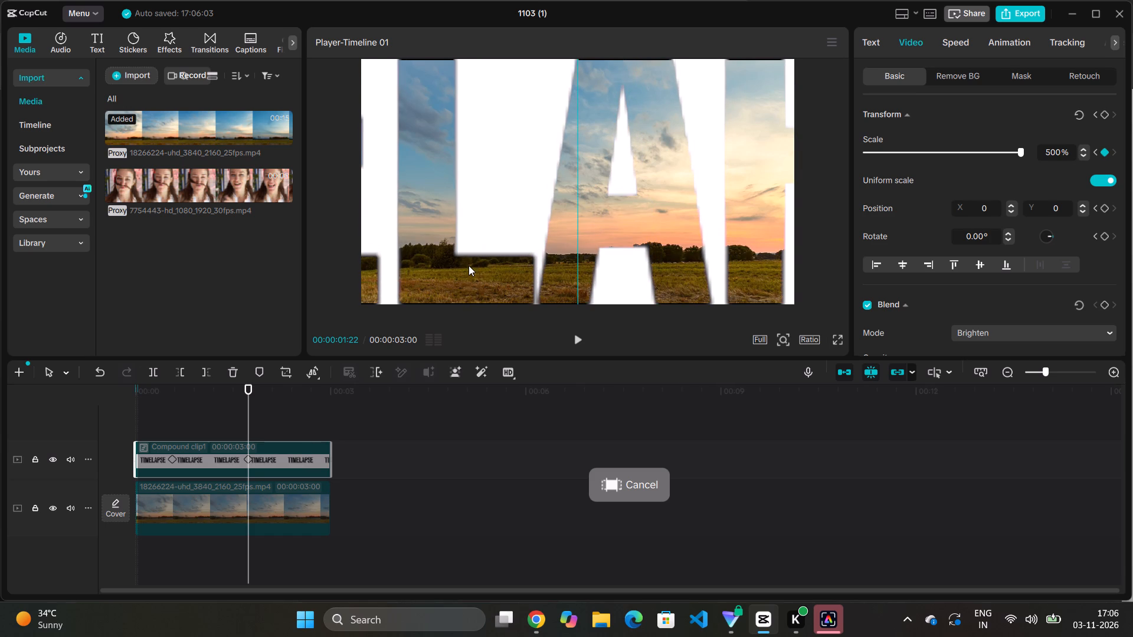
{"action": "left_click_drag", "start_coordinate": [469, 265], "coordinate": [468, 267]}
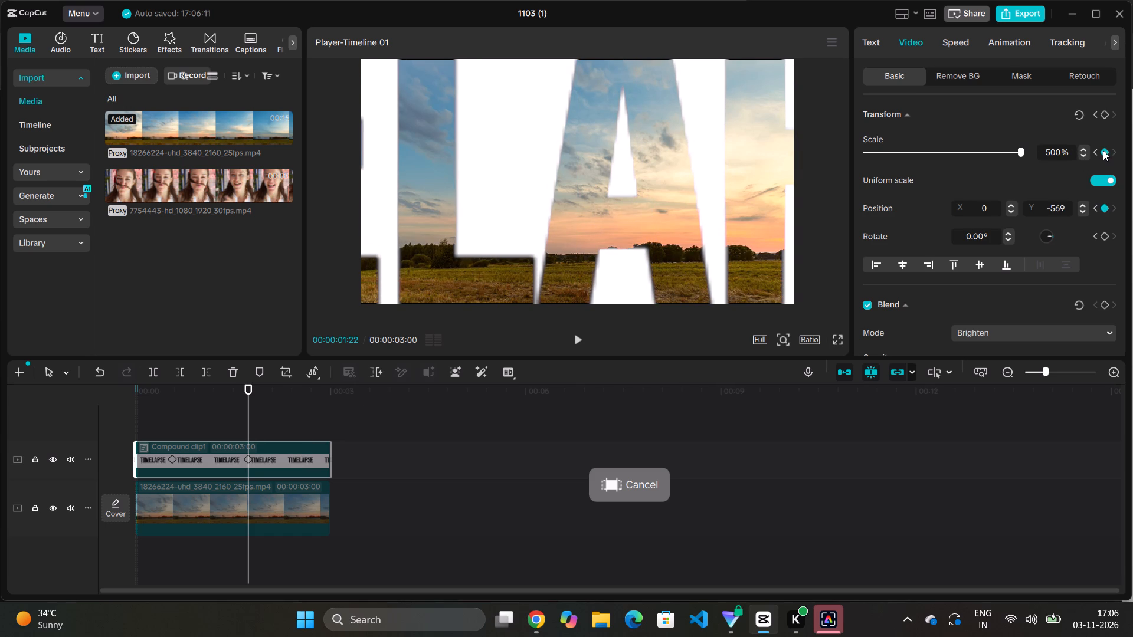
Add a rotation keyframe to the Timelapse compound clip at 00:00:01:22.
{"action": "left_click", "coordinate": [1107, 232]}
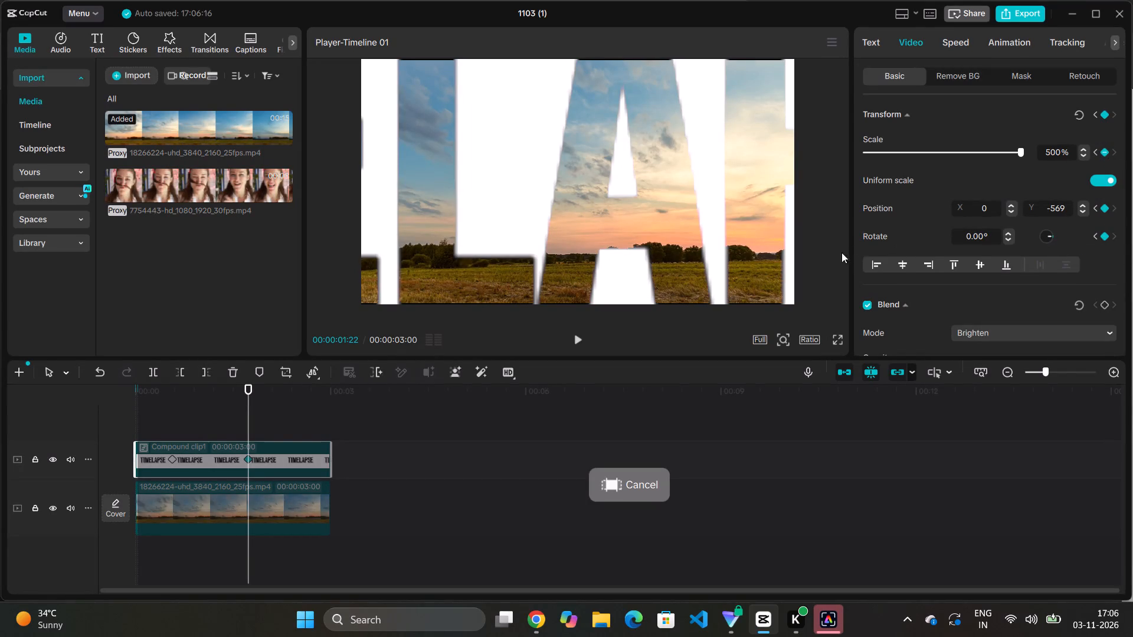
Play back the Timelapse zoom and scrub between its keyframes to check the animation.
{"action": "key", "text": "space"}
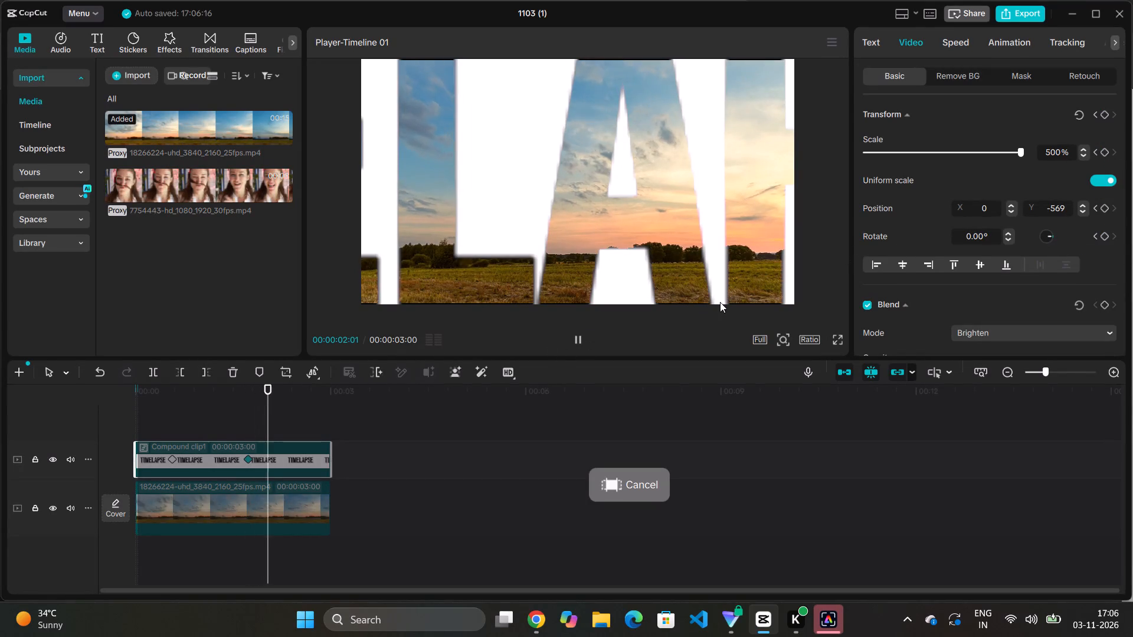
{"action": "key", "text": "space"}
{"action": "key", "text": "space"}
{"action": "key", "text": "space"}
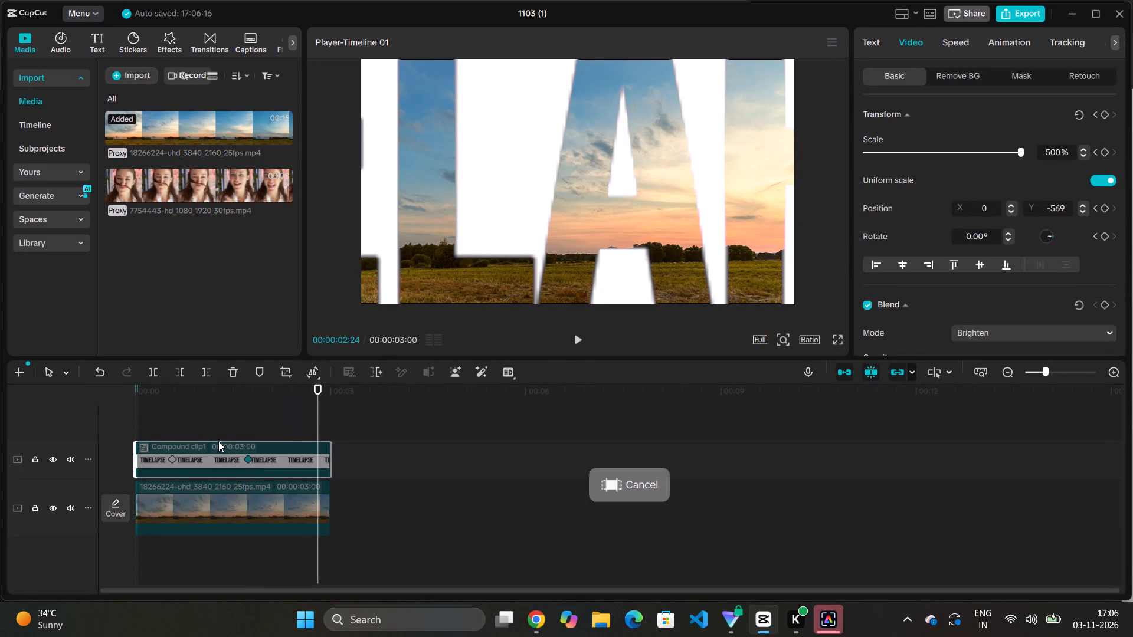
{"action": "left_click_drag", "start_coordinate": [320, 389], "coordinate": [270, 407]}
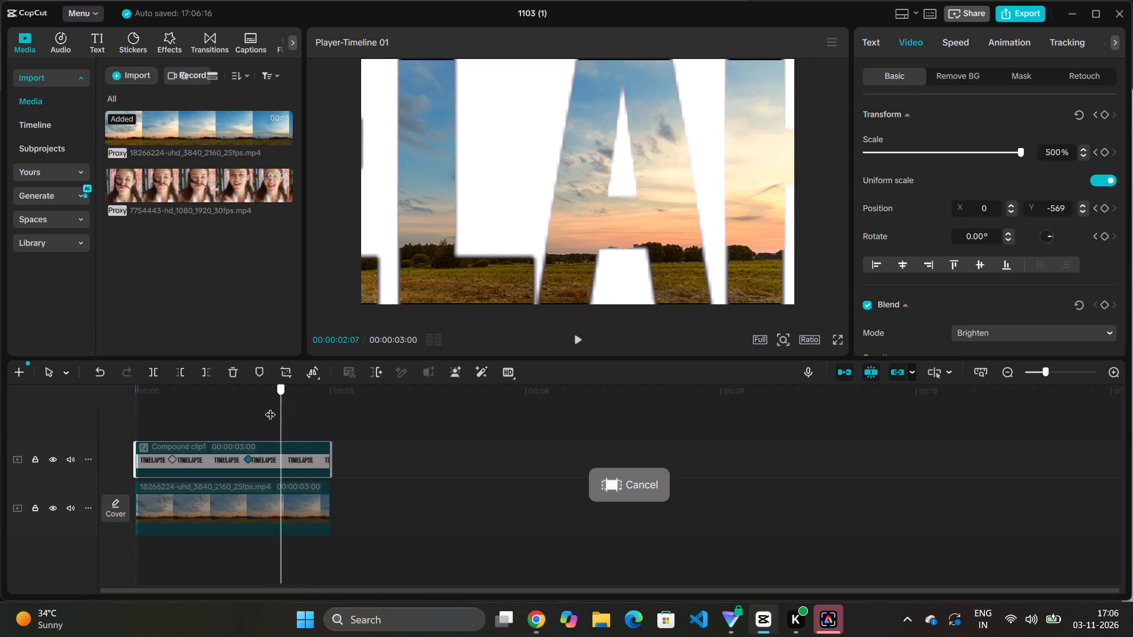
{"action": "left_click_drag", "start_coordinate": [270, 407], "coordinate": [258, 434]}
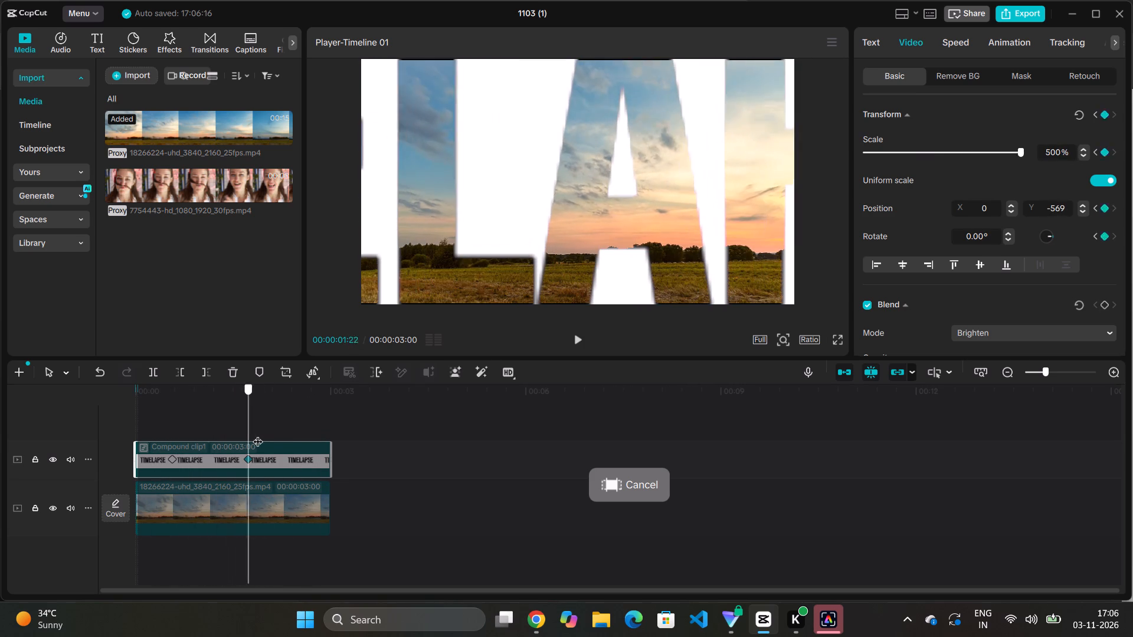
{"action": "left_click_drag", "start_coordinate": [258, 434], "coordinate": [161, 452]}
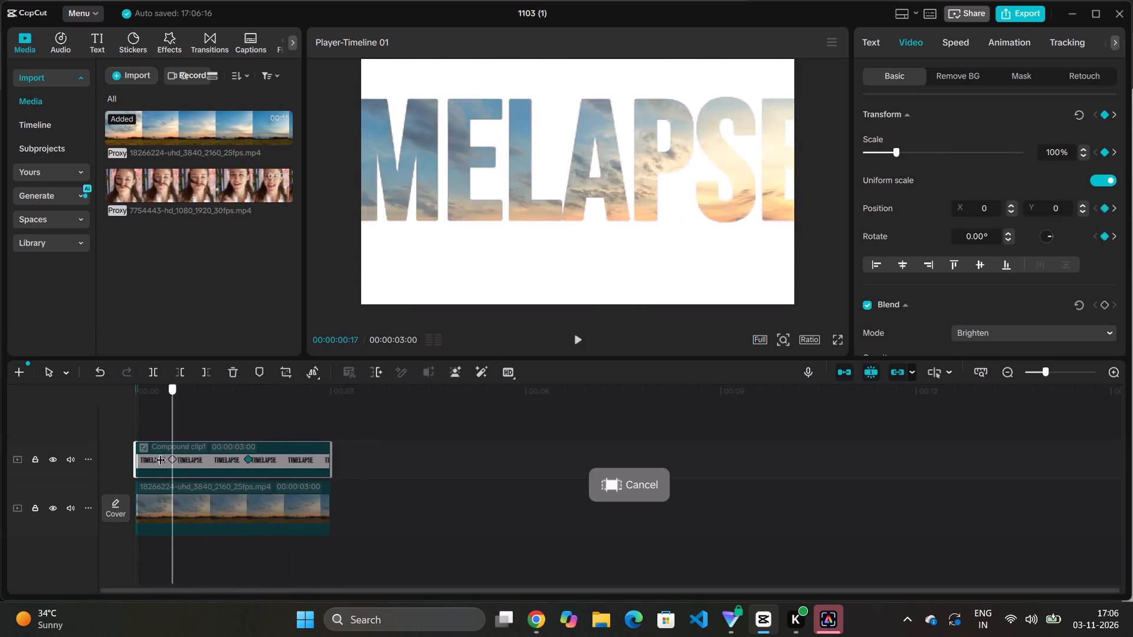
{"action": "left_click_drag", "start_coordinate": [161, 452], "coordinate": [130, 457]}
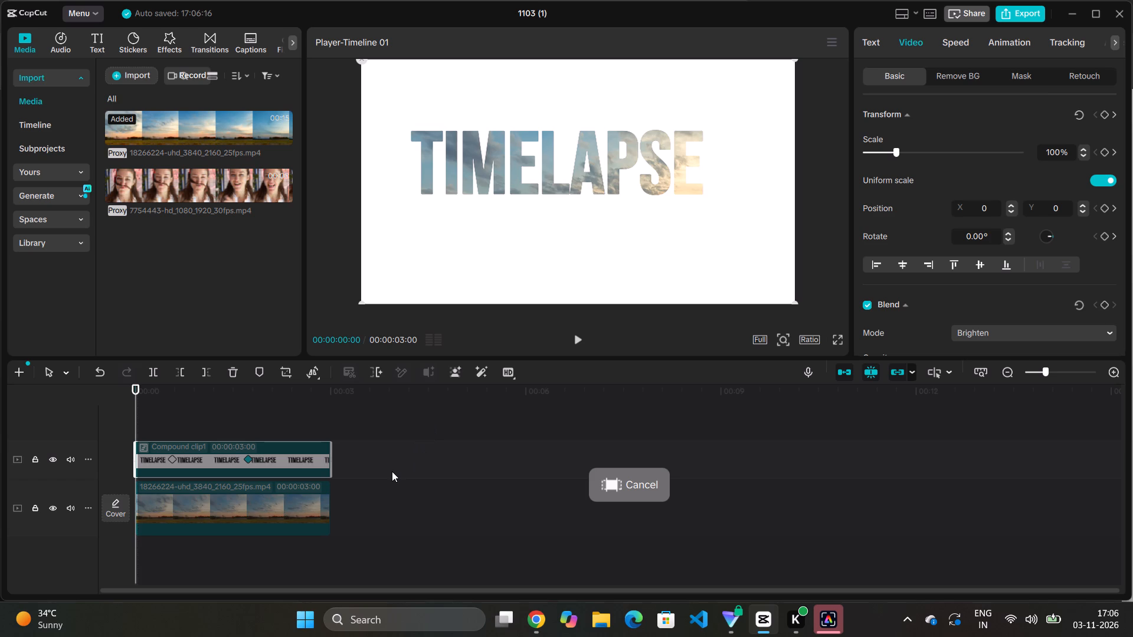
{"action": "key", "text": "space"}
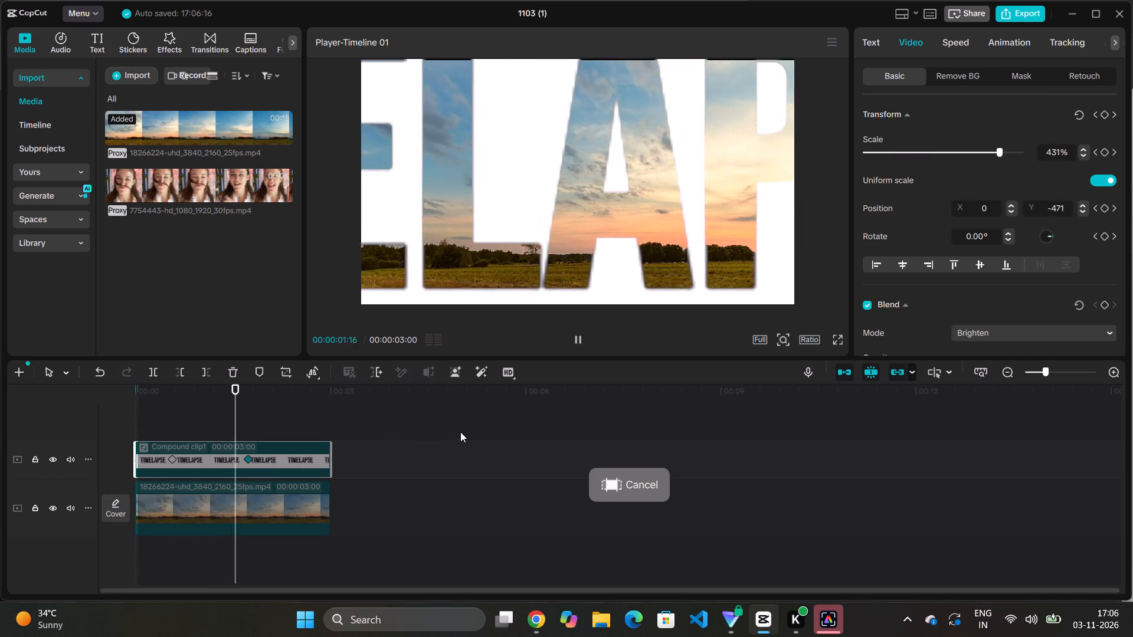
{"action": "key", "text": "space"}
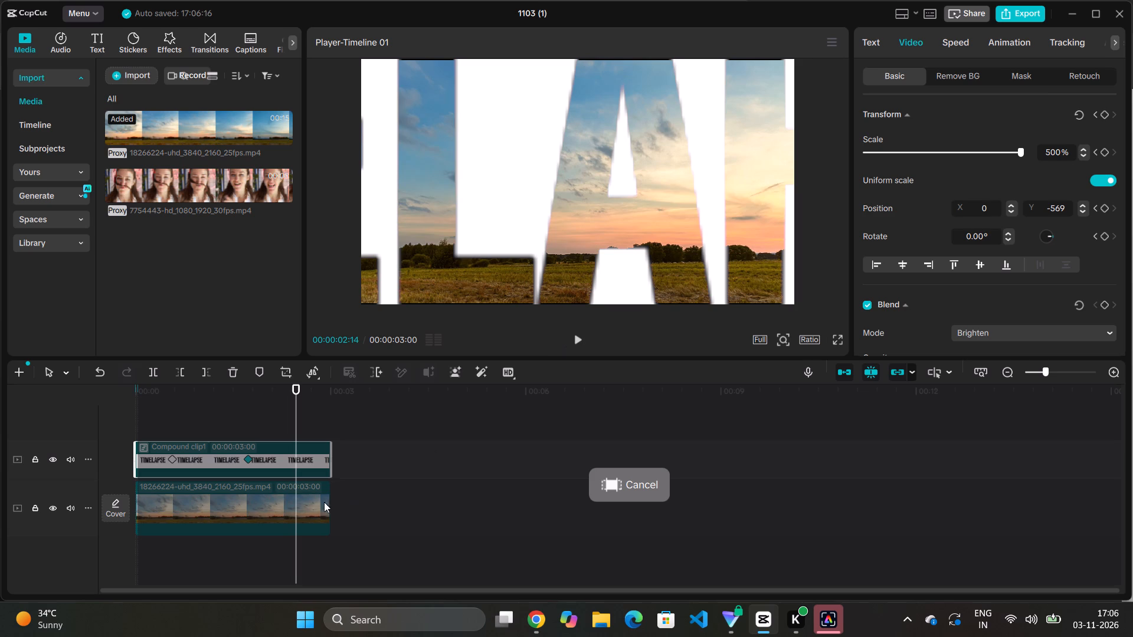
Trim the end of the Timelapse compound clip to a duration of 00:00:01:27 and play back the cut to the footage.
{"action": "left_click_drag", "start_coordinate": [331, 464], "coordinate": [273, 477]}
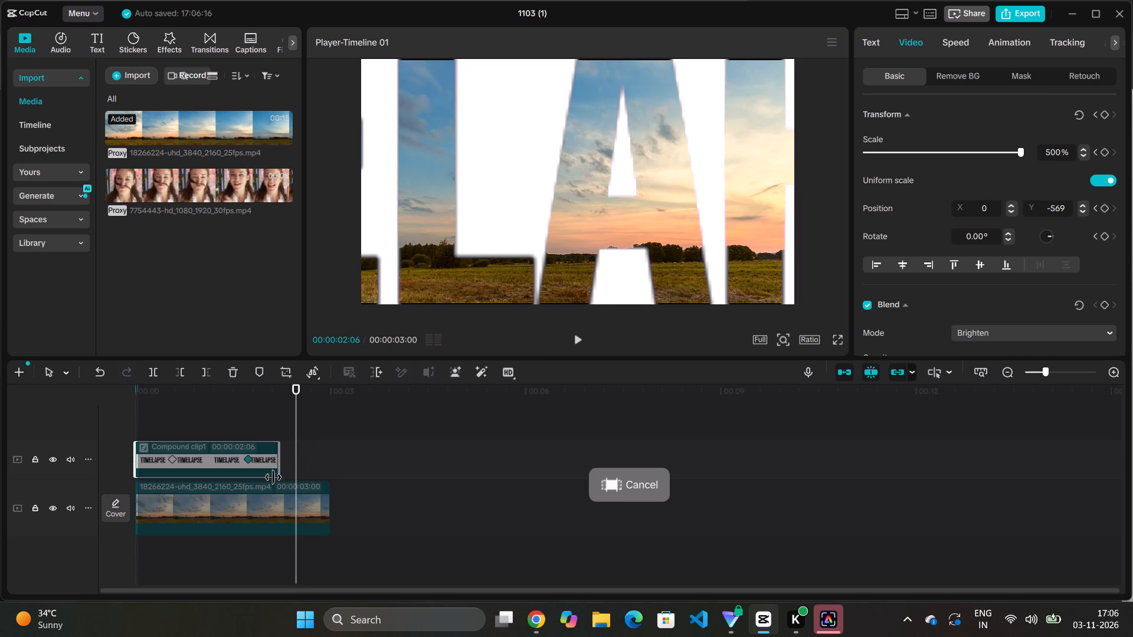
{"action": "left_click_drag", "start_coordinate": [273, 477], "coordinate": [247, 487]}
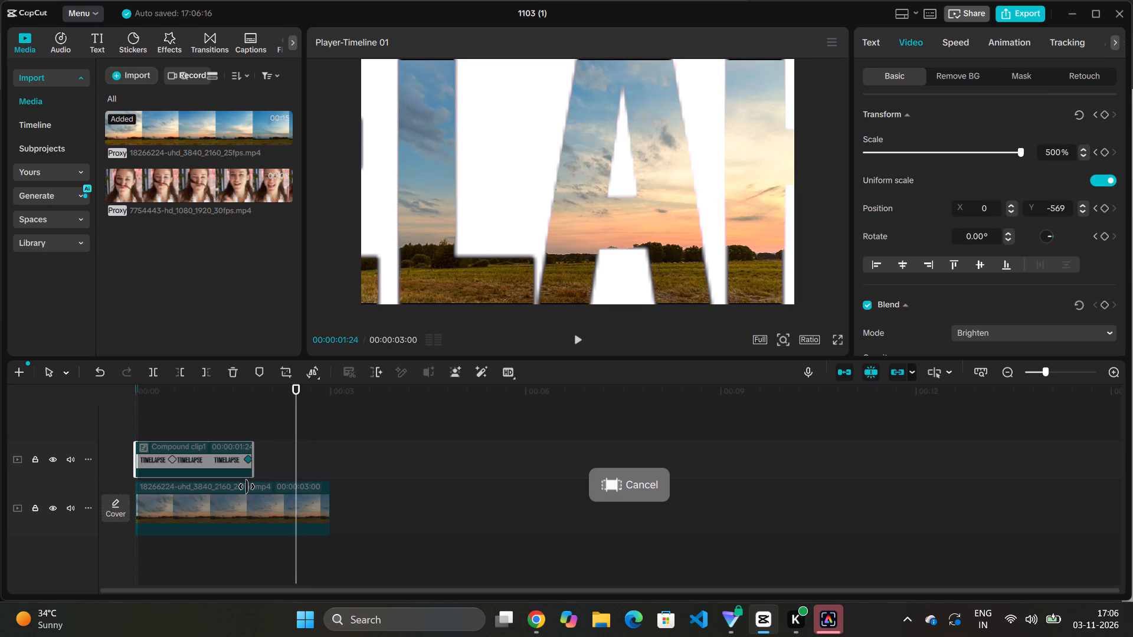
{"action": "left_click_drag", "start_coordinate": [247, 487], "coordinate": [264, 489]}
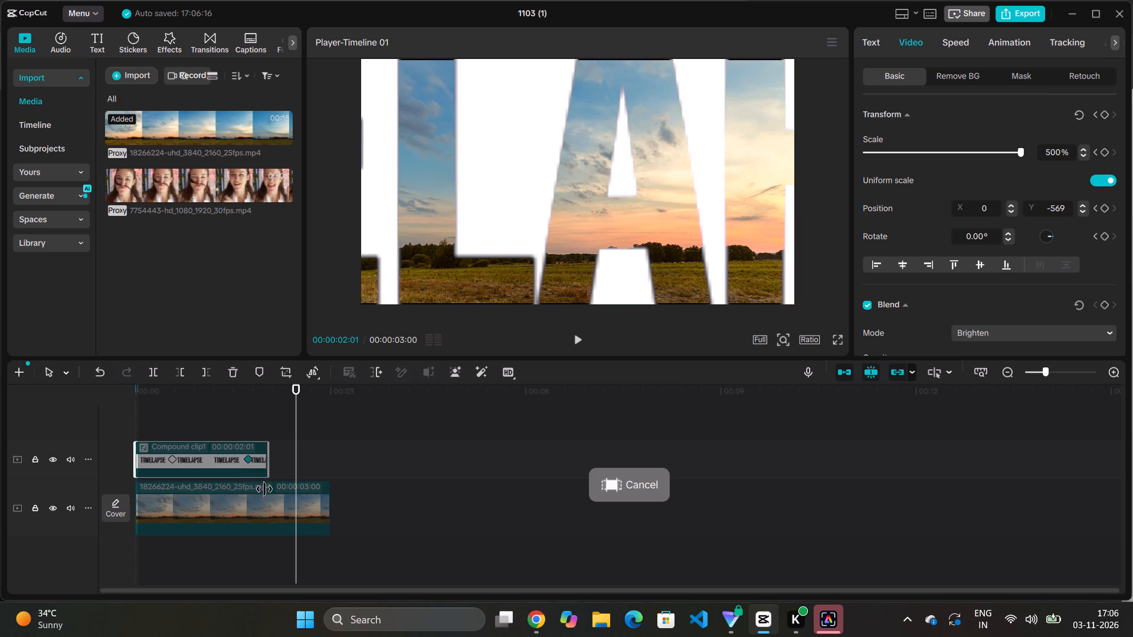
{"action": "left_click_drag", "start_coordinate": [264, 489], "coordinate": [255, 498]}
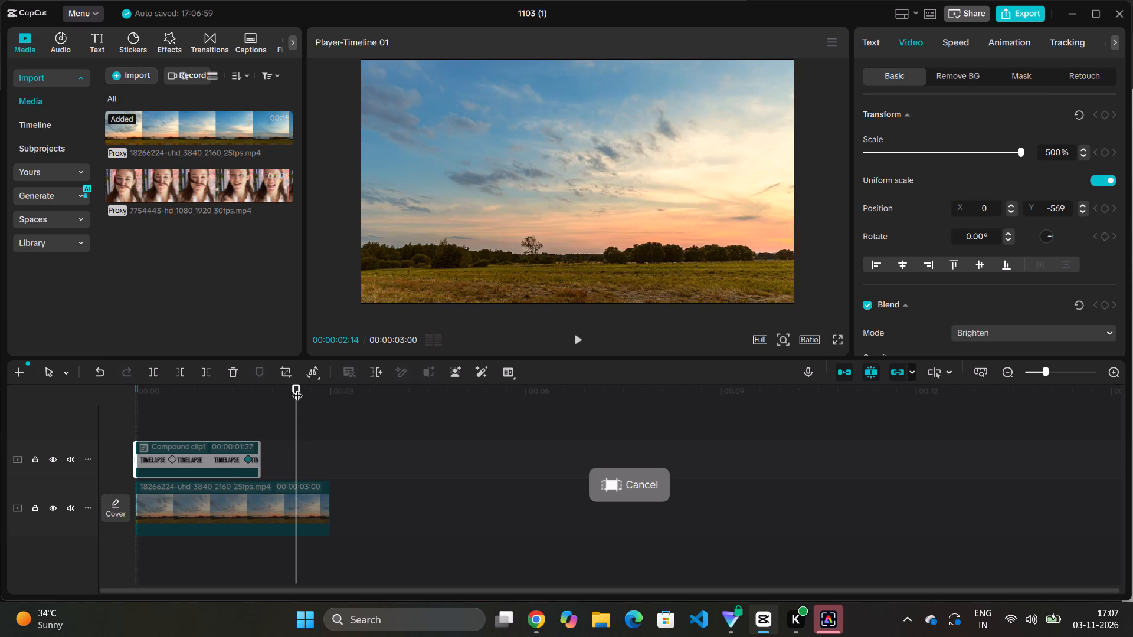
{"action": "left_click_drag", "start_coordinate": [297, 388], "coordinate": [99, 436]}
{"action": "key", "text": "space"}
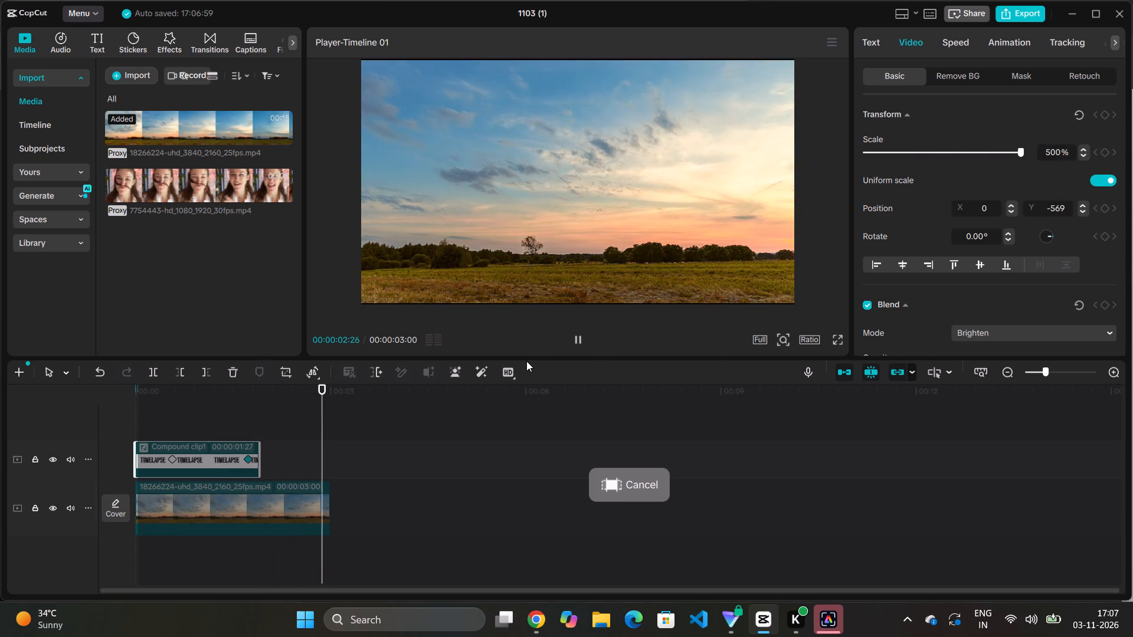
{"action": "key", "text": "space"}
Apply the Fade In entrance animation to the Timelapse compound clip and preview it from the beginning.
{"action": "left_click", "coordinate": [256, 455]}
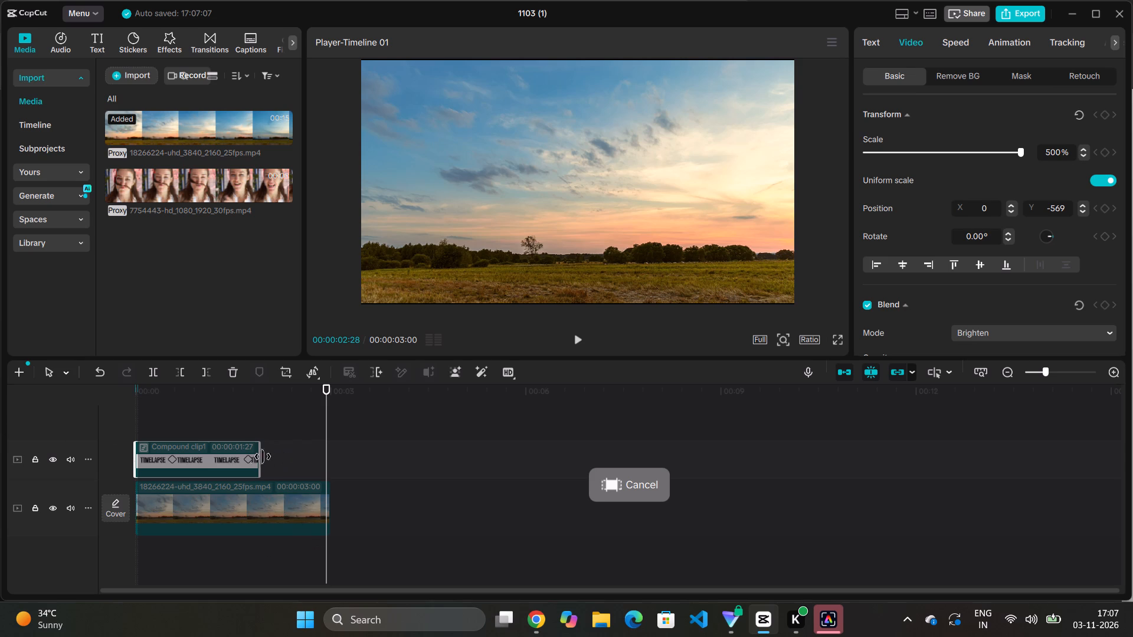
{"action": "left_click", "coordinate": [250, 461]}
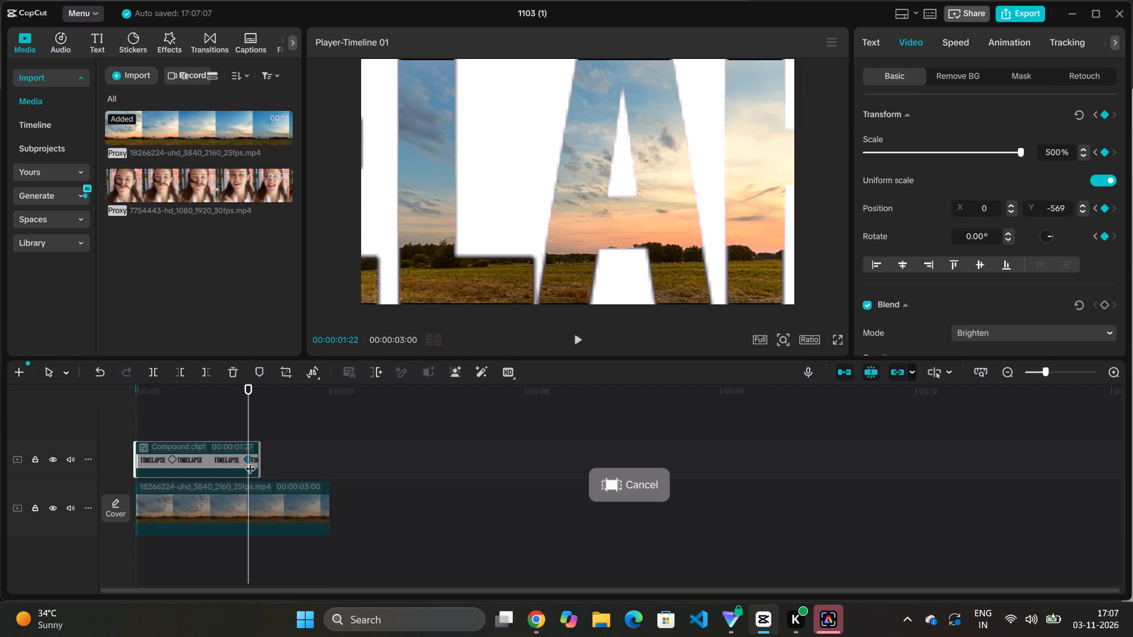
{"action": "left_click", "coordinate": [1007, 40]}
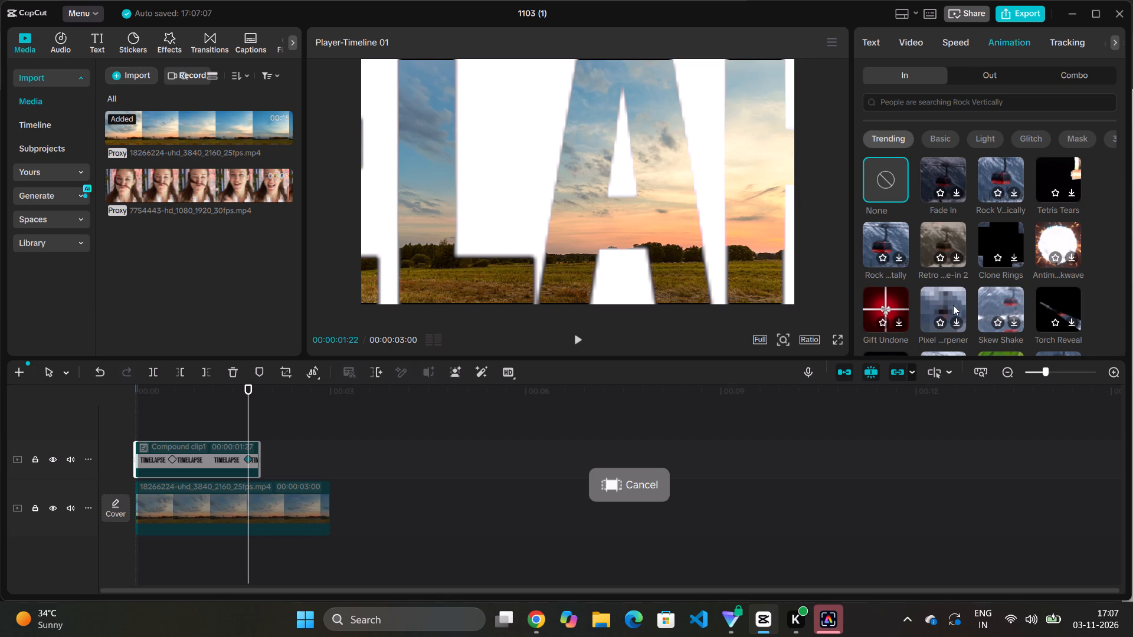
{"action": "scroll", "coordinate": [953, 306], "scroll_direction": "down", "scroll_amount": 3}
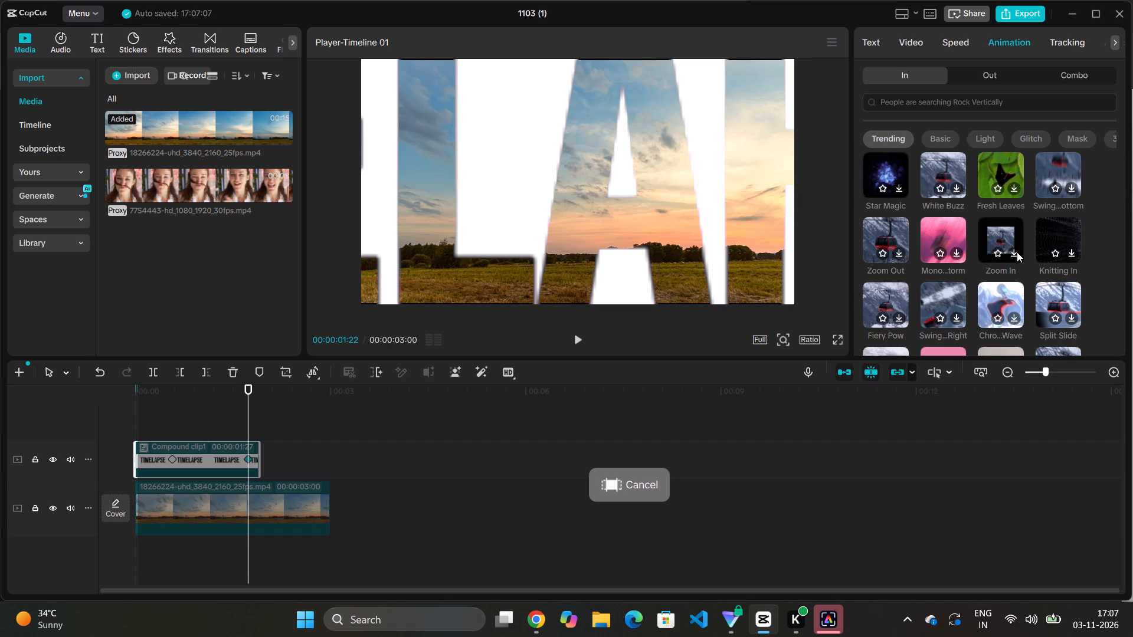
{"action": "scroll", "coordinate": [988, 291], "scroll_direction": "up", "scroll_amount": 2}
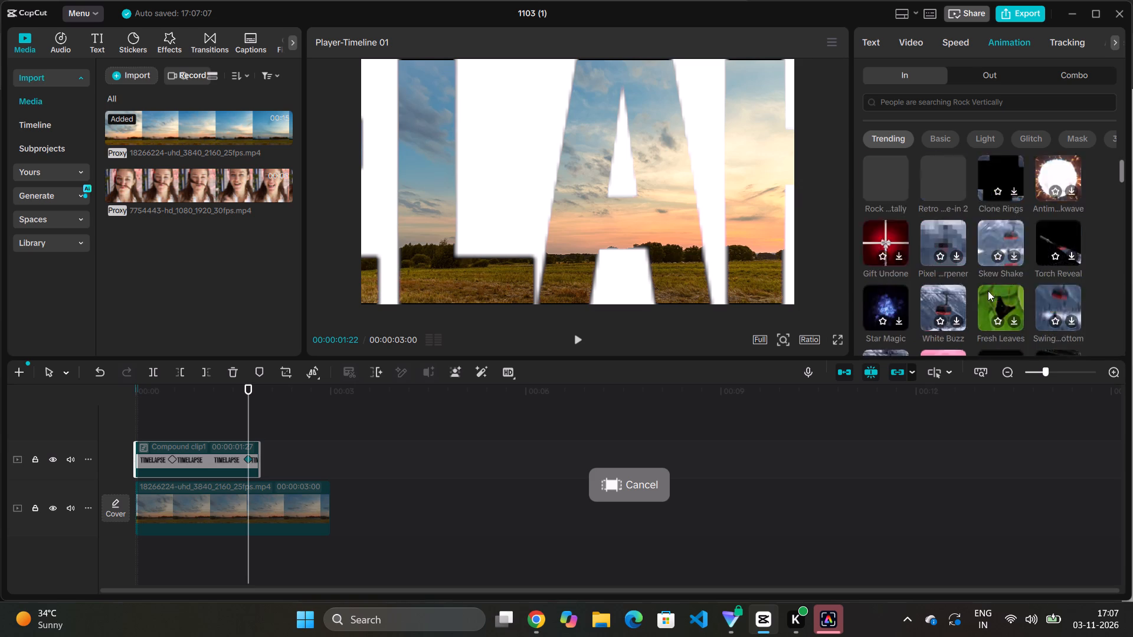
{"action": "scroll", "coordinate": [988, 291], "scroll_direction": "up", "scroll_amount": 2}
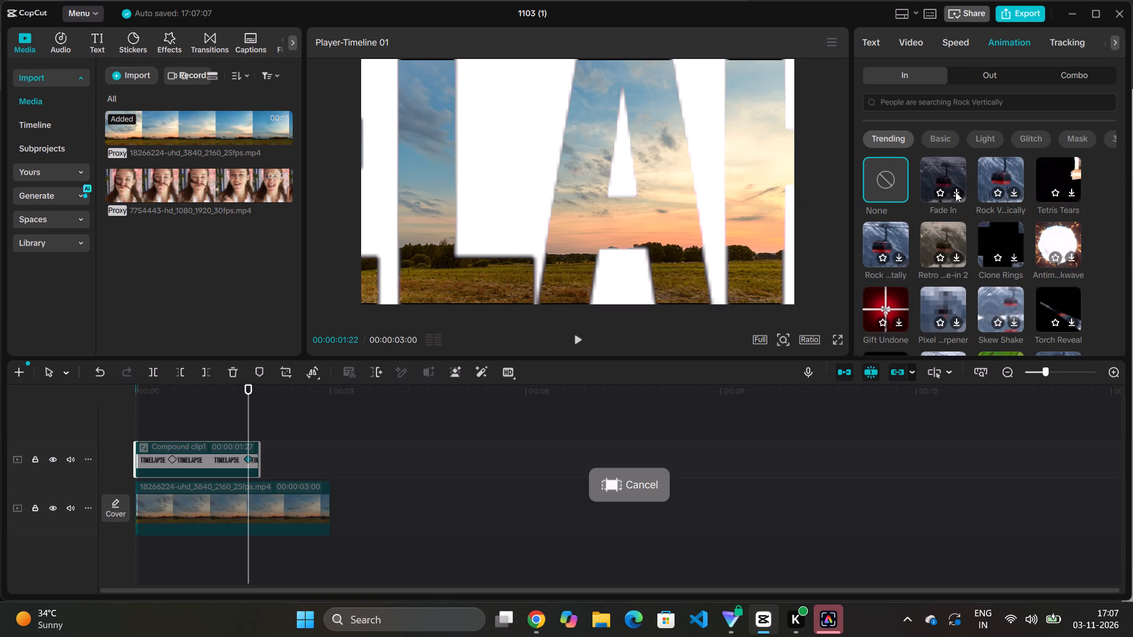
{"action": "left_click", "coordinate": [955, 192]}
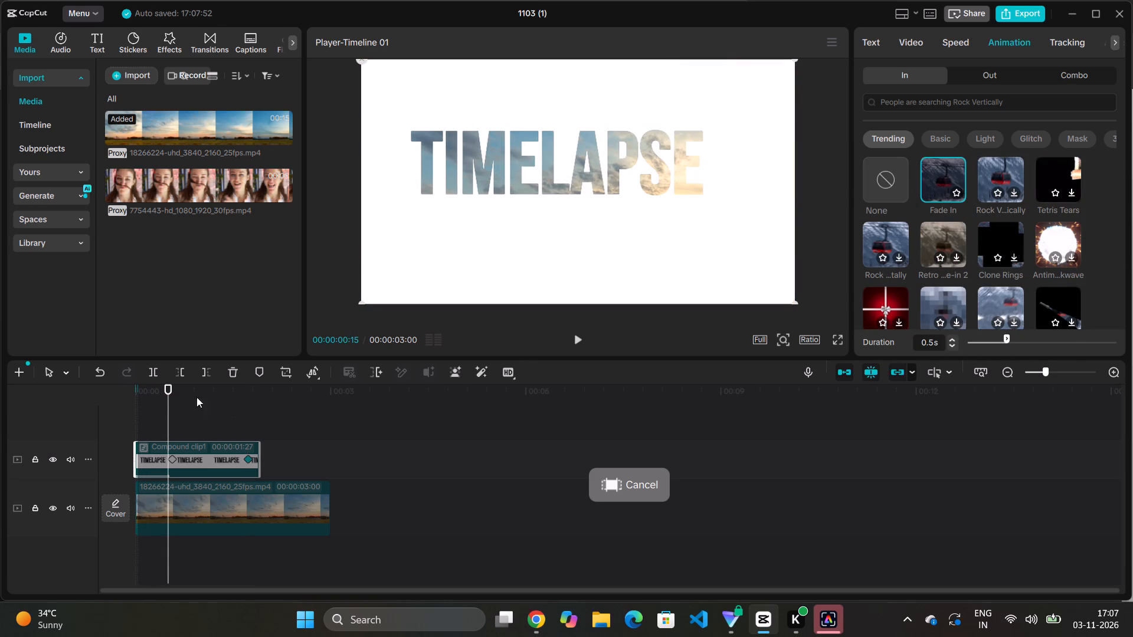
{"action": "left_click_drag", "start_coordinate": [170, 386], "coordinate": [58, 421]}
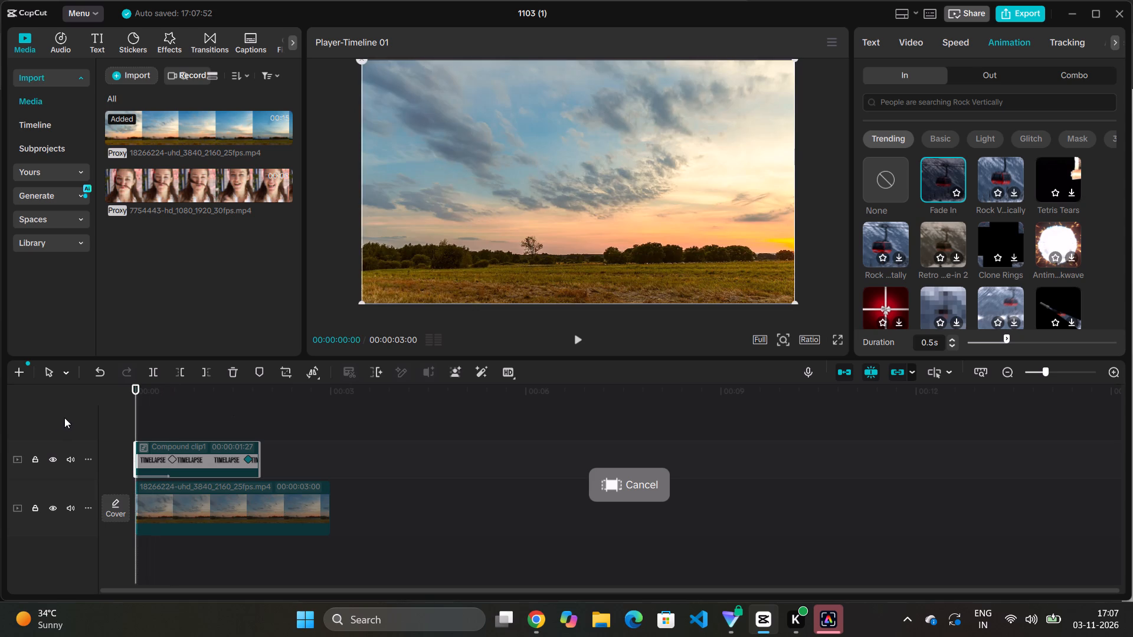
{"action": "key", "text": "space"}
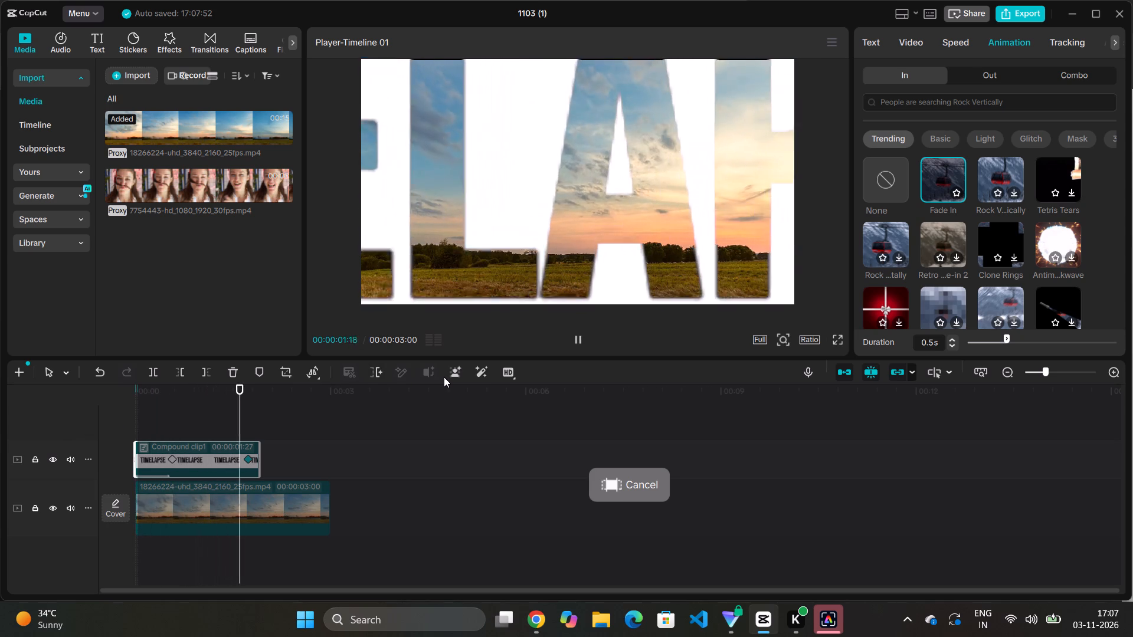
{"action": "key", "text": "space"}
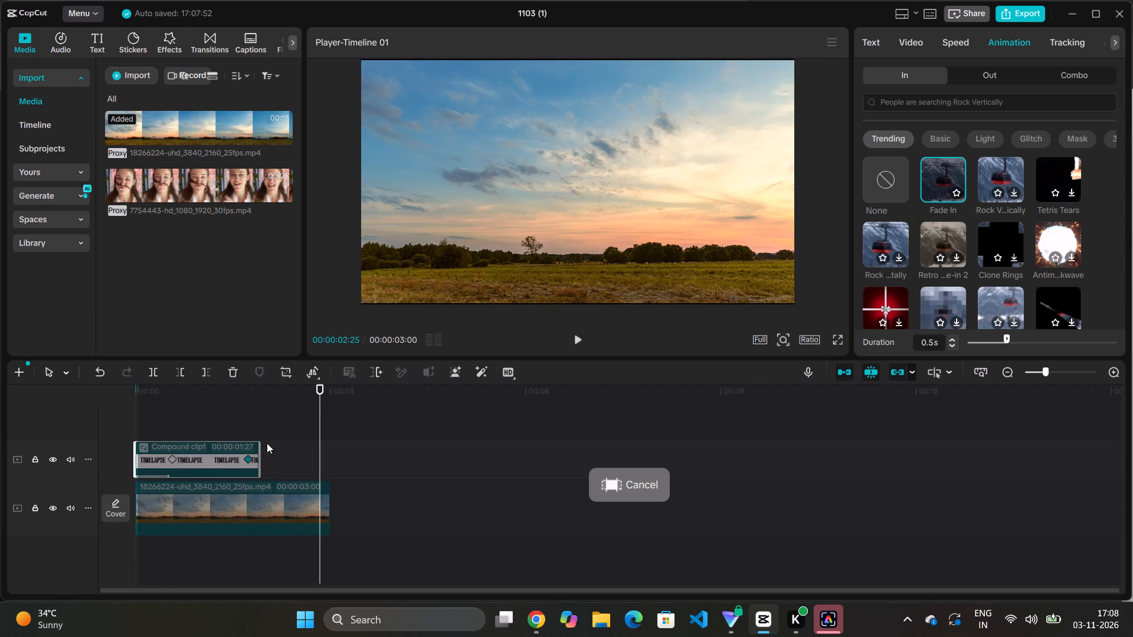
Trim the end of the Timelapse compound clip to 00:00:01:24, just after its last keyframe.
{"action": "left_click_drag", "start_coordinate": [261, 461], "coordinate": [251, 465]}
{"action": "left_click_drag", "start_coordinate": [318, 389], "coordinate": [235, 419]}
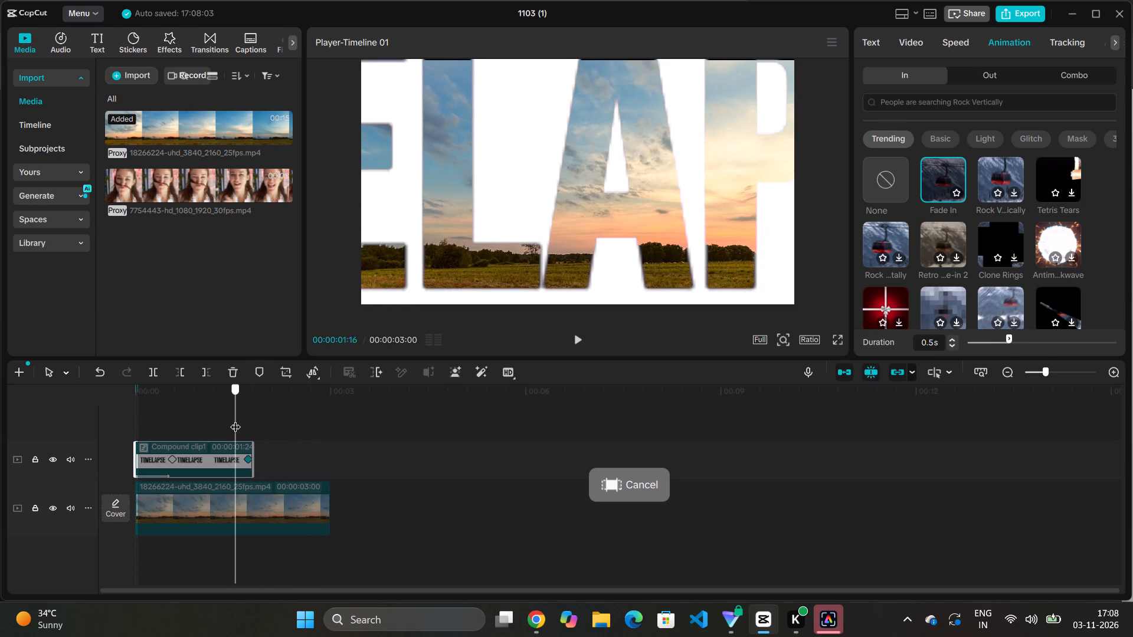
{"action": "left_click_drag", "start_coordinate": [235, 419], "coordinate": [252, 423]}
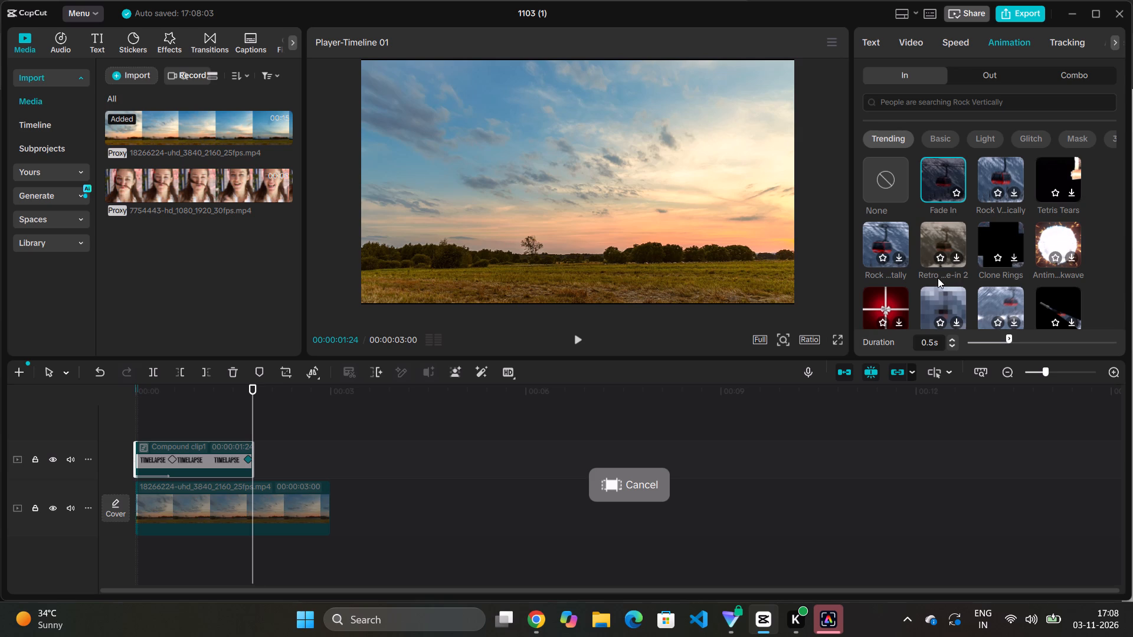
Apply the trending Retro …e-in 2 entrance animation to the Timelapse compound clip.
{"action": "left_click", "coordinate": [960, 257]}
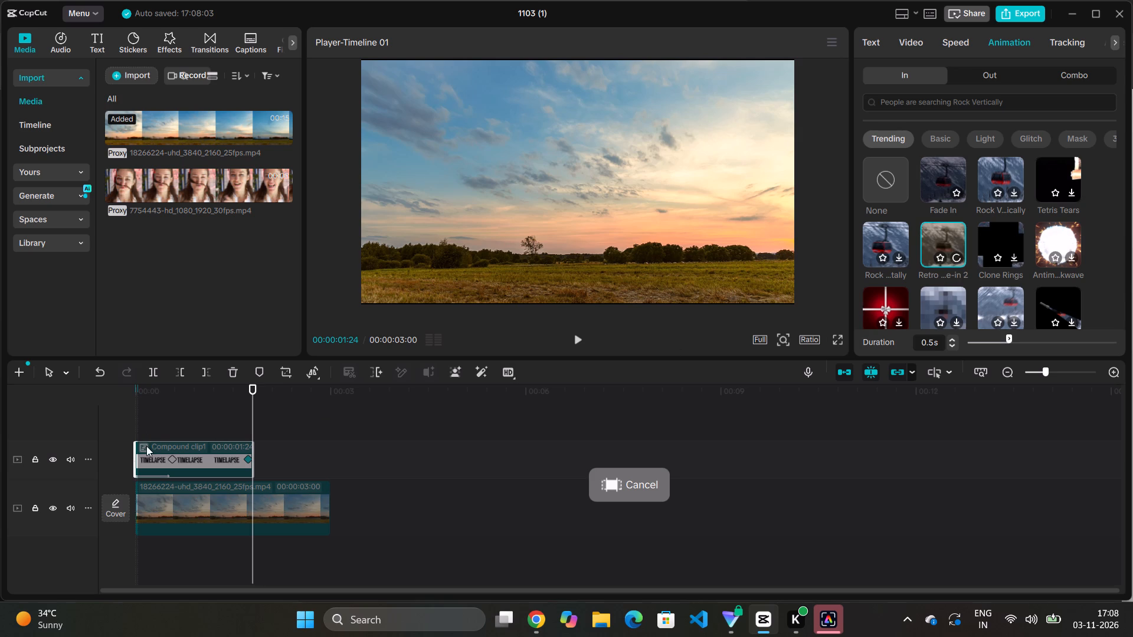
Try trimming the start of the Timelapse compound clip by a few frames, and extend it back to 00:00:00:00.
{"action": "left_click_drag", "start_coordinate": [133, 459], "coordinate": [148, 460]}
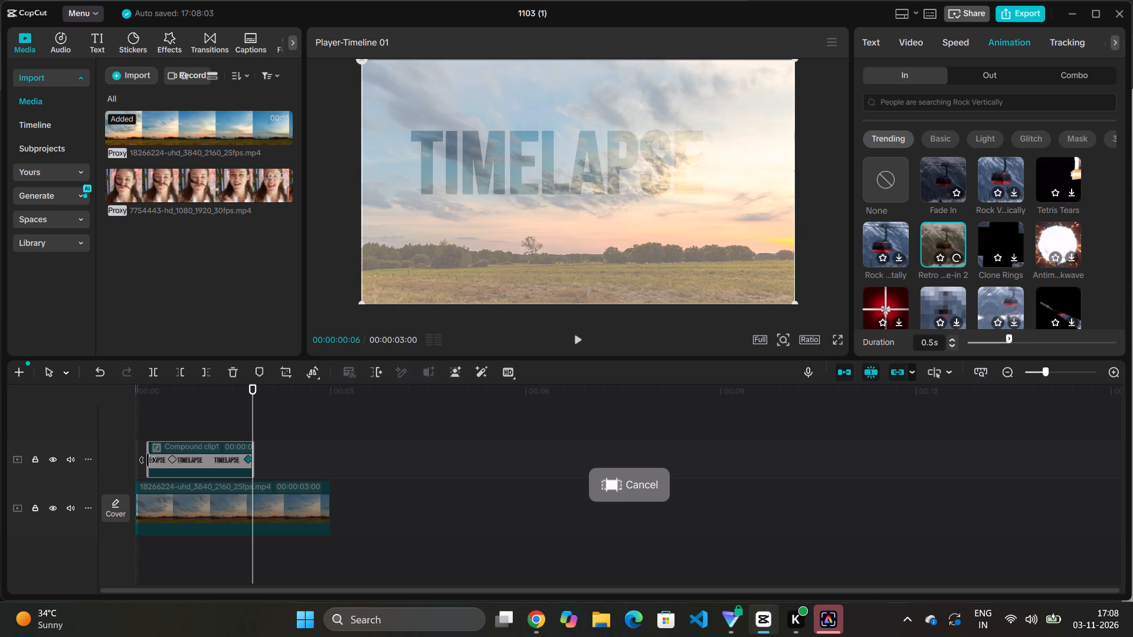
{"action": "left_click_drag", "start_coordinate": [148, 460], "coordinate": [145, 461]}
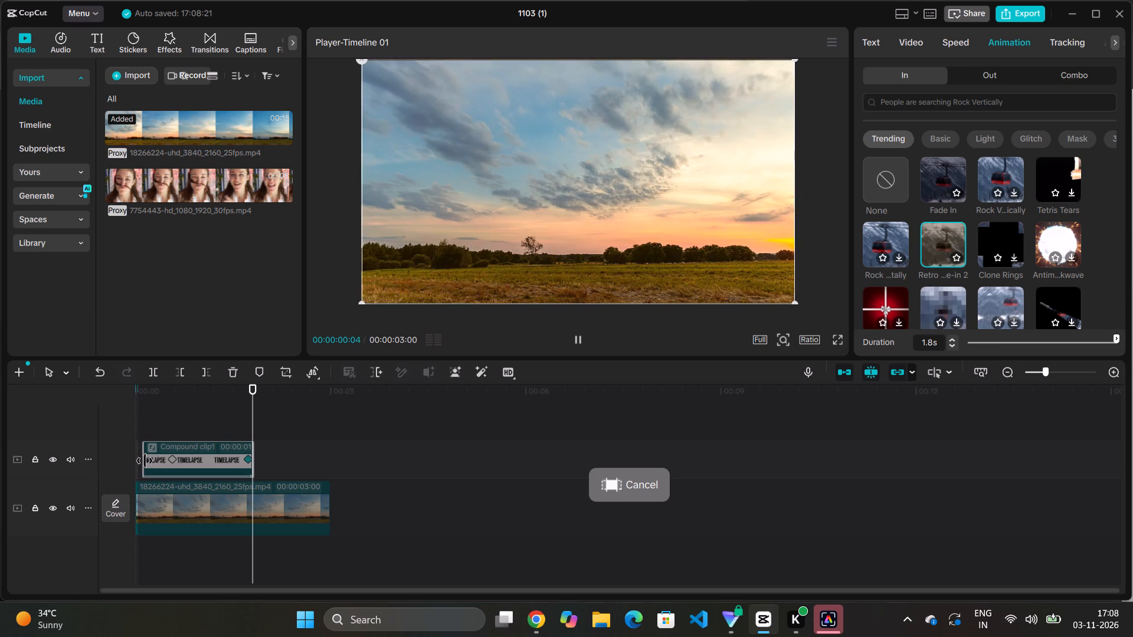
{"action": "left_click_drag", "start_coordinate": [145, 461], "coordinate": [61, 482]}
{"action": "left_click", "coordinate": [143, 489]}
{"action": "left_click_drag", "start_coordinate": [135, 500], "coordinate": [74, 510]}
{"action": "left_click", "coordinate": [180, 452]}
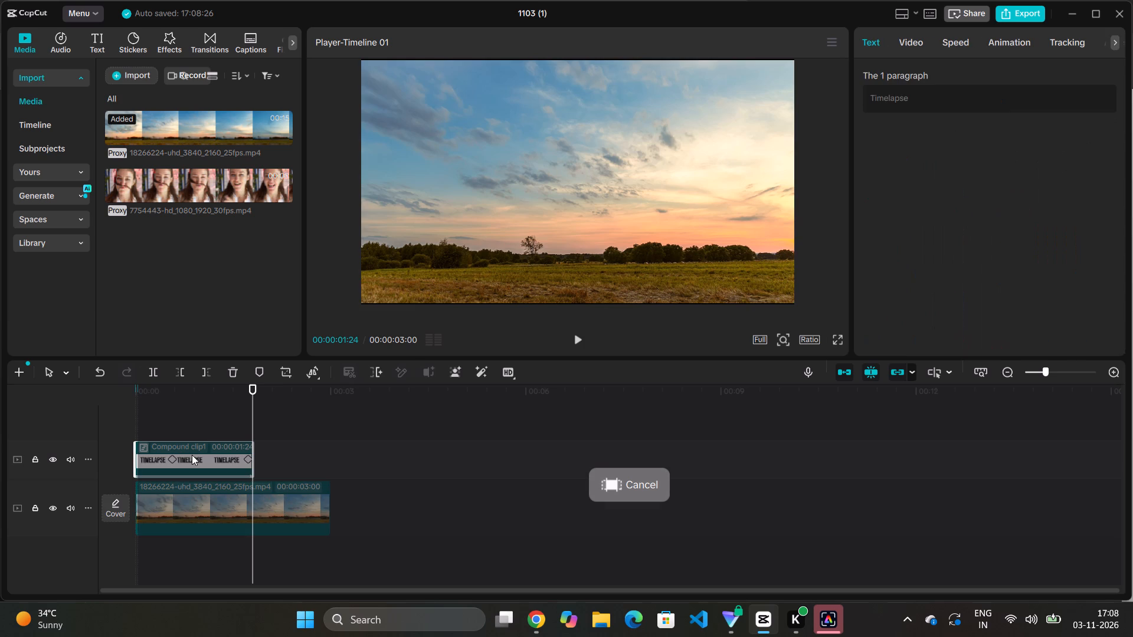
Play back the timeline from the beginning to check the new entrance animation and the zoom into the footage.
{"action": "left_click", "coordinate": [580, 338]}
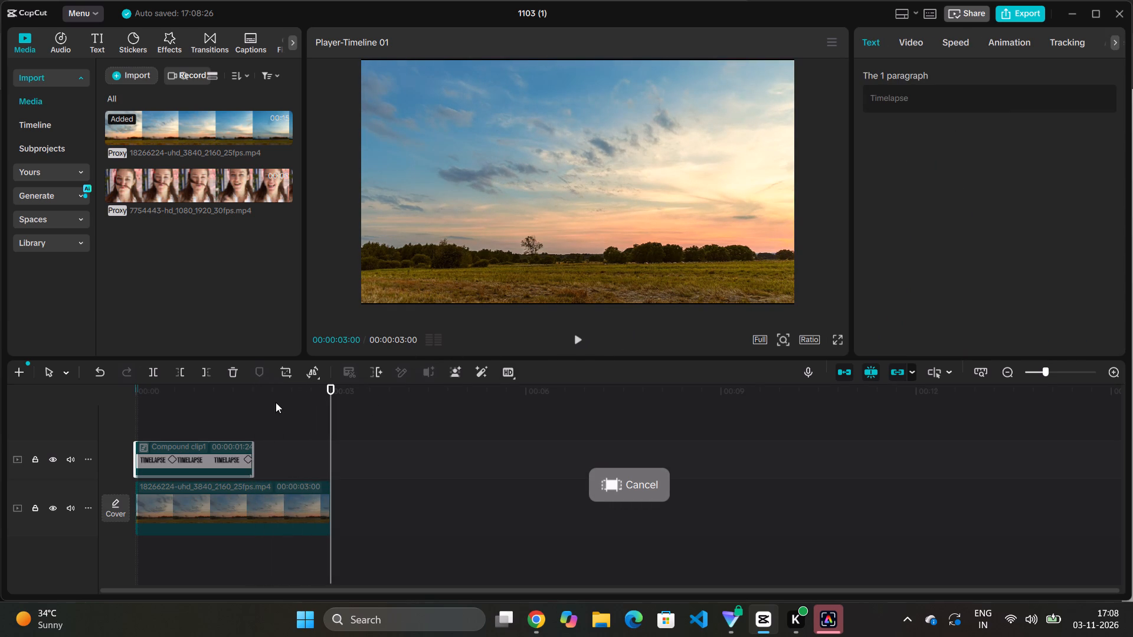
{"action": "left_click_drag", "start_coordinate": [332, 388], "coordinate": [147, 416]}
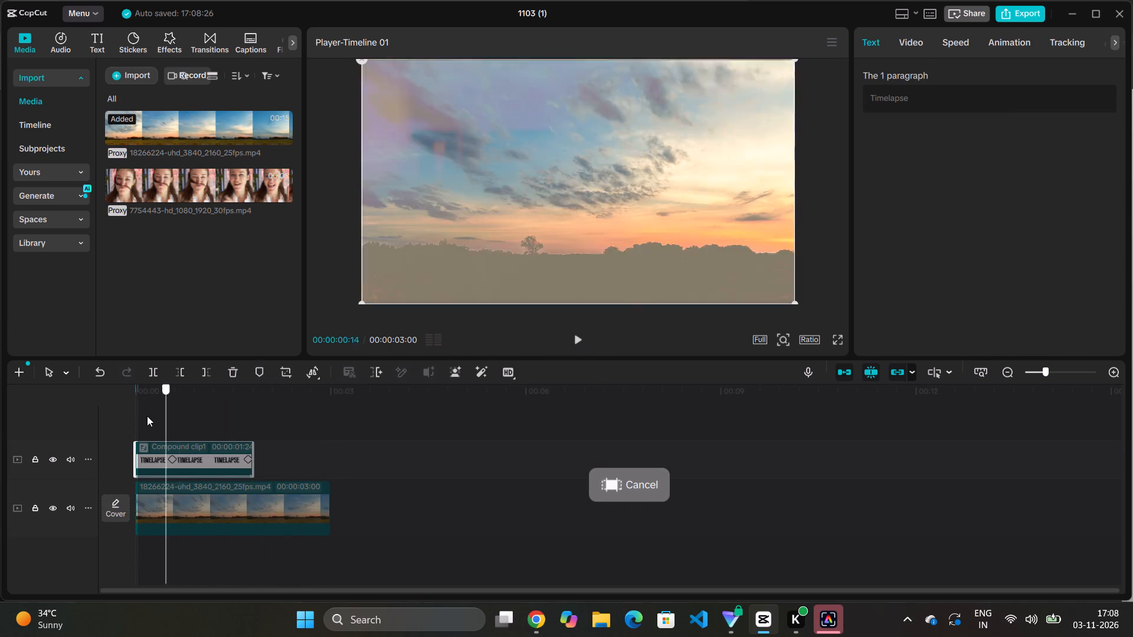
{"action": "left_click_drag", "start_coordinate": [147, 416], "coordinate": [121, 425]}
{"action": "key", "text": "space"}
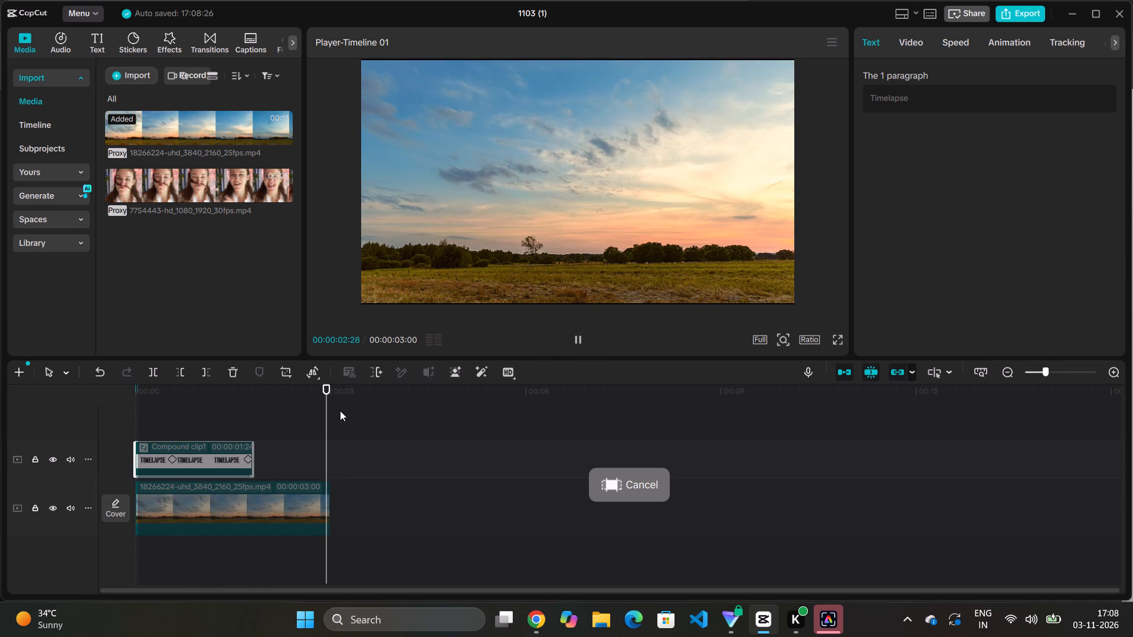
{"action": "left_click_drag", "start_coordinate": [330, 387], "coordinate": [37, 455]}
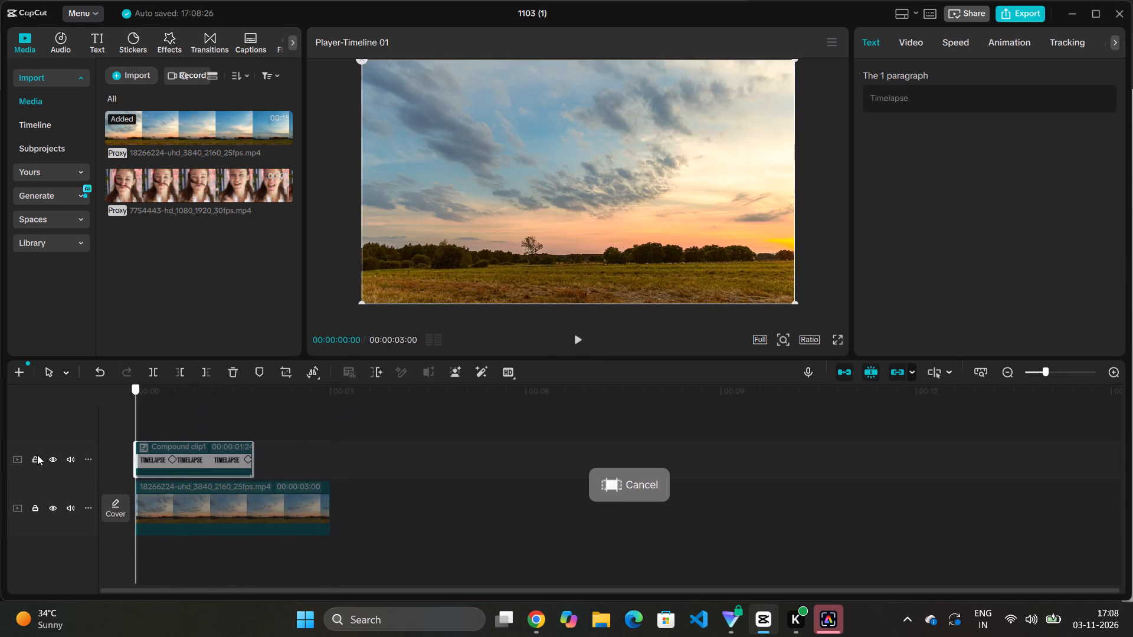
{"action": "left_click_drag", "start_coordinate": [37, 455], "coordinate": [37, 455]}
{"action": "key", "text": "space"}
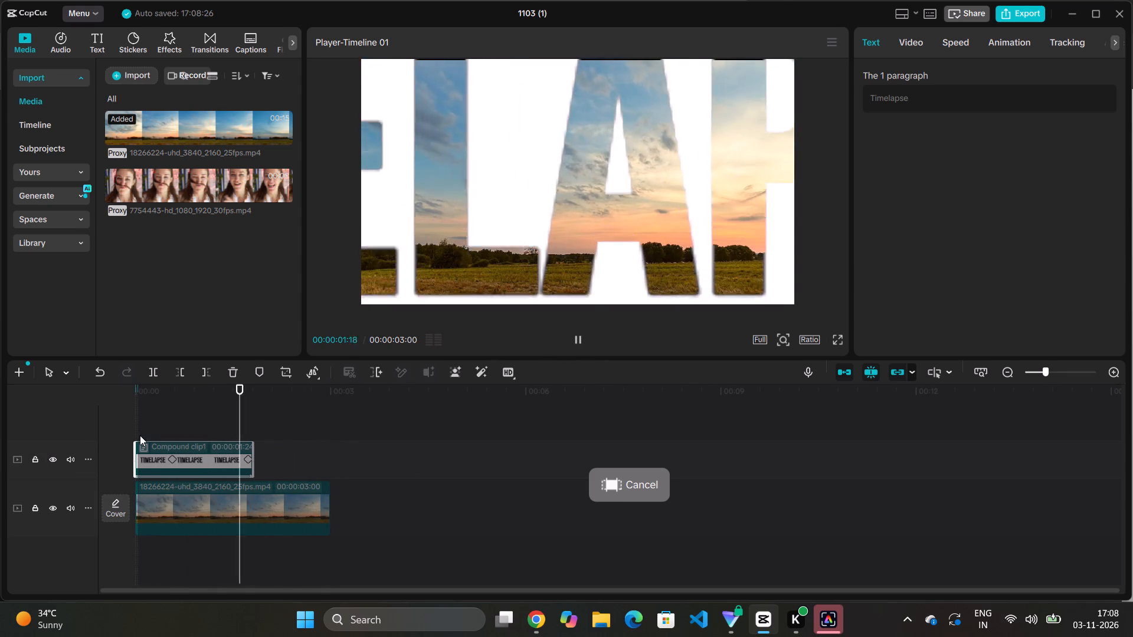
Replay the timeline and the Retro …e-in 2 entrance animation preview, checking the Timelapse compound clip's start and last keyframe.
{"action": "key", "text": "space"}
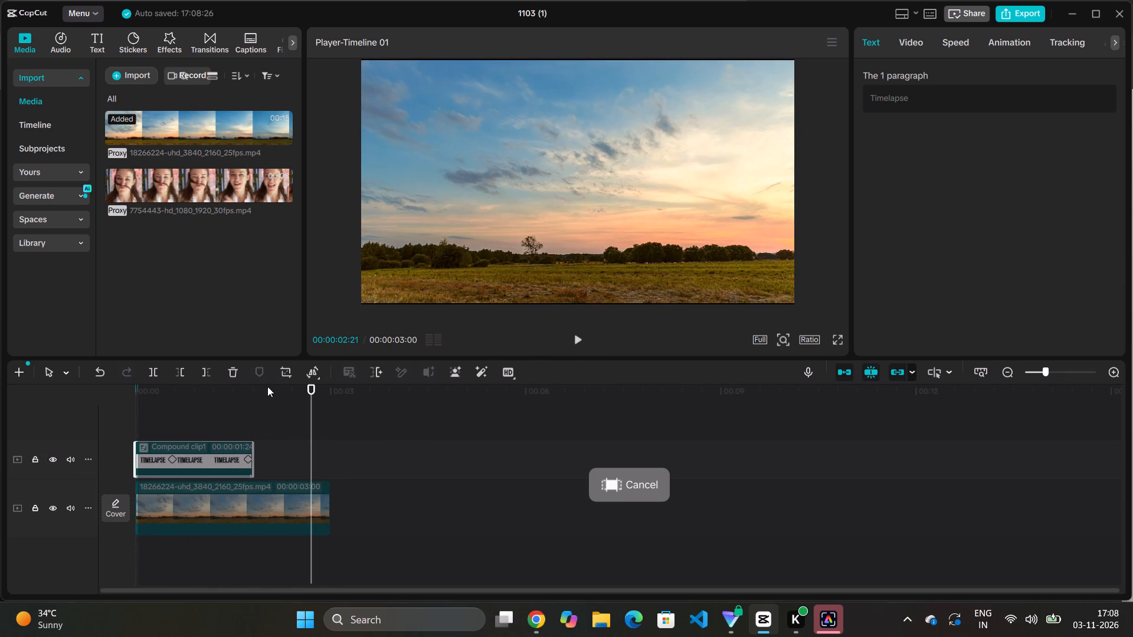
{"action": "left_click_drag", "start_coordinate": [307, 392], "coordinate": [77, 468]}
{"action": "key", "text": "space"}
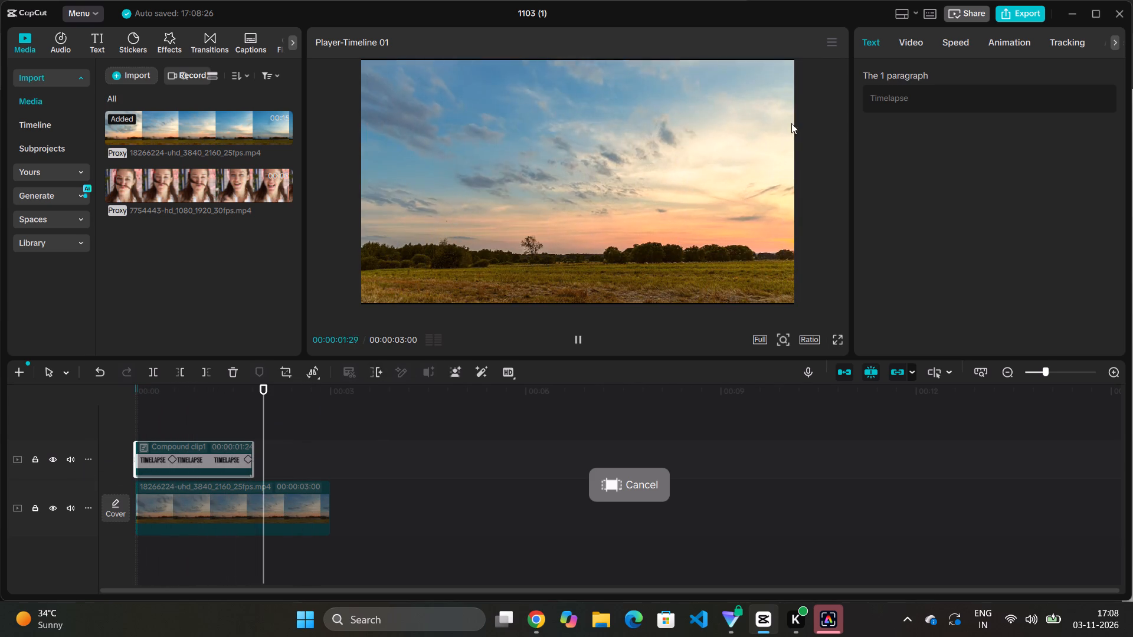
{"action": "left_click", "coordinate": [1032, 41]}
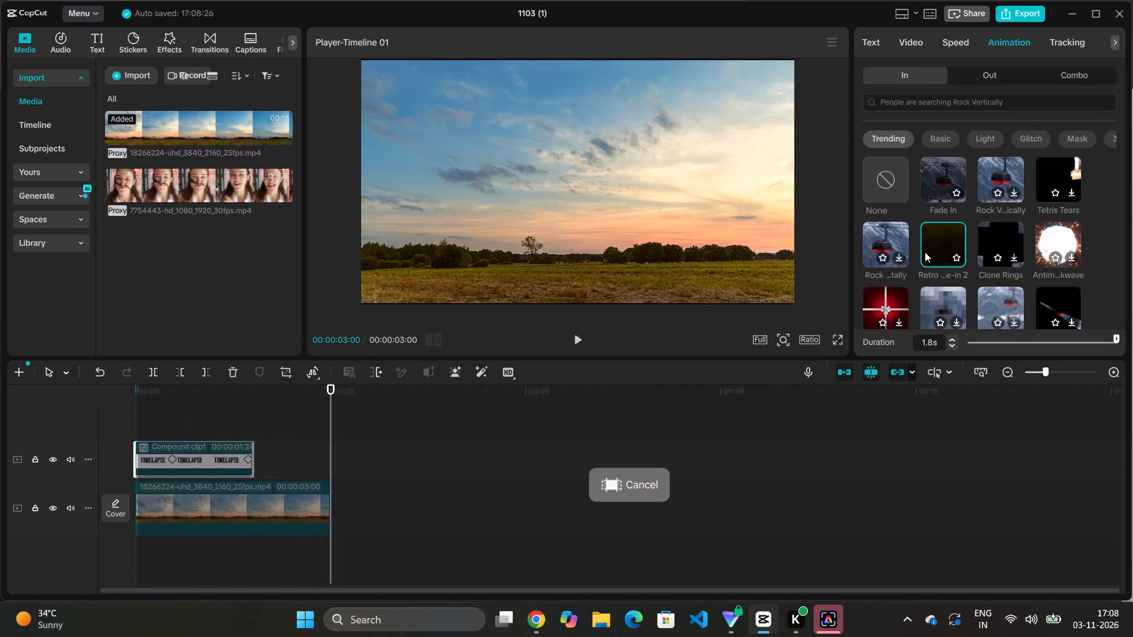
{"action": "left_click", "coordinate": [925, 252]}
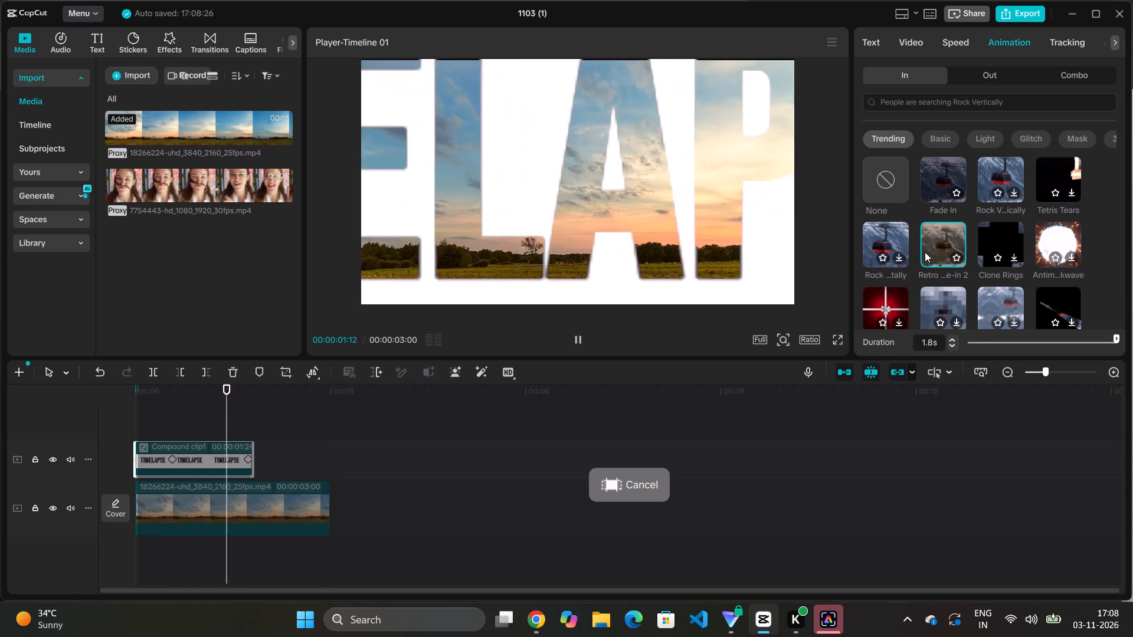
{"action": "left_click", "coordinate": [925, 252]}
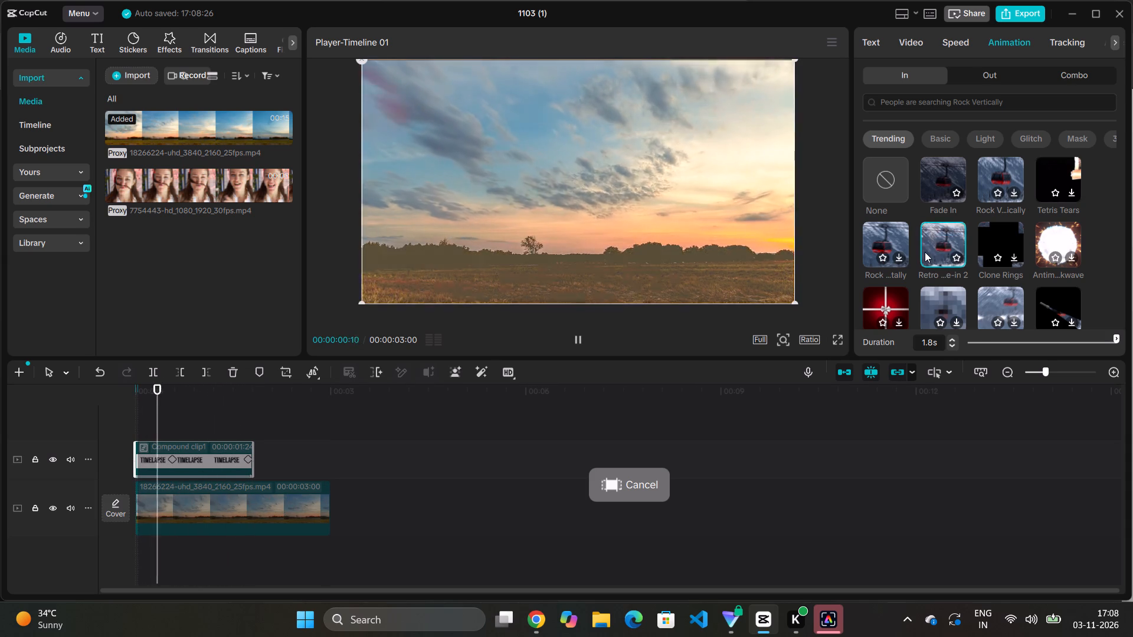
{"action": "left_click", "coordinate": [248, 451]}
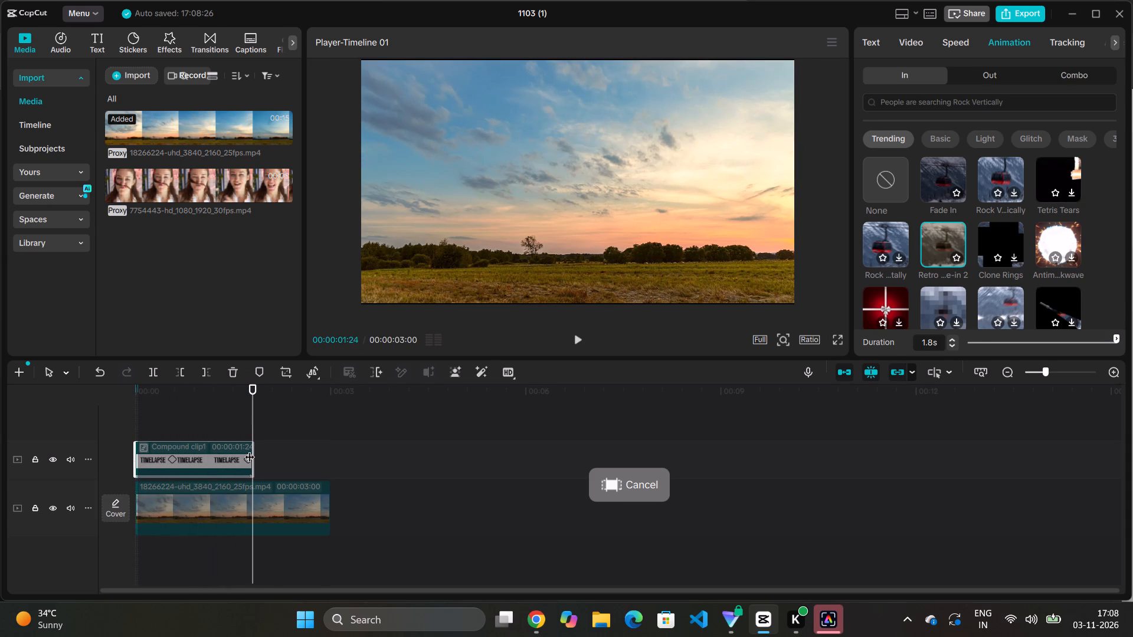
{"action": "left_click", "coordinate": [243, 461]}
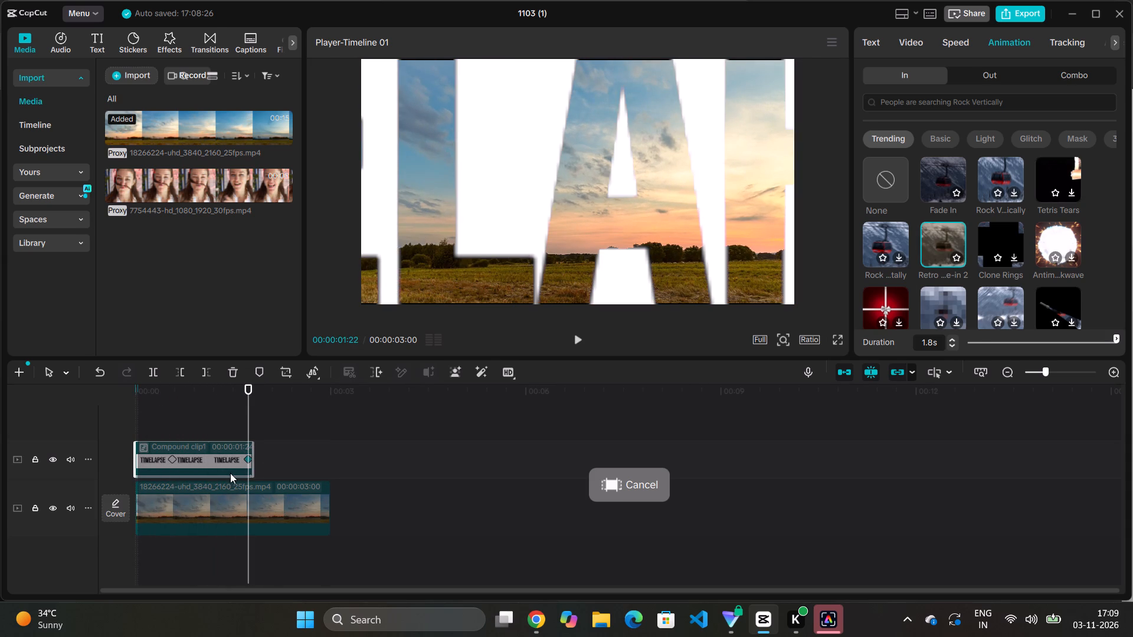
{"action": "left_click", "coordinate": [938, 245]}
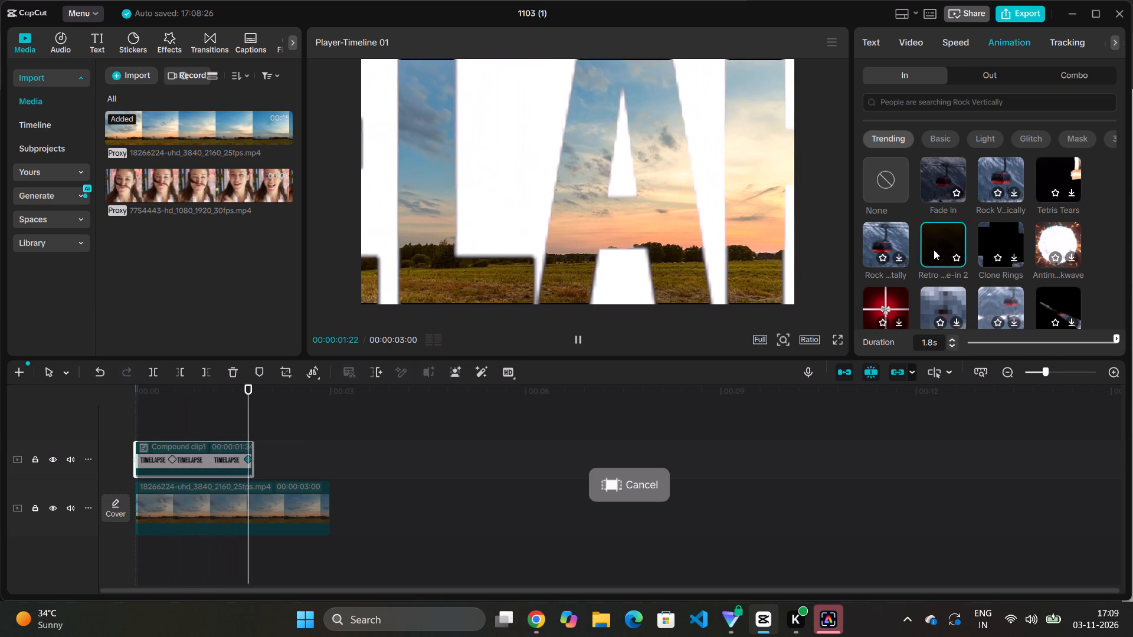
{"action": "left_click", "coordinate": [137, 452]}
{"action": "left_click", "coordinate": [136, 461]}
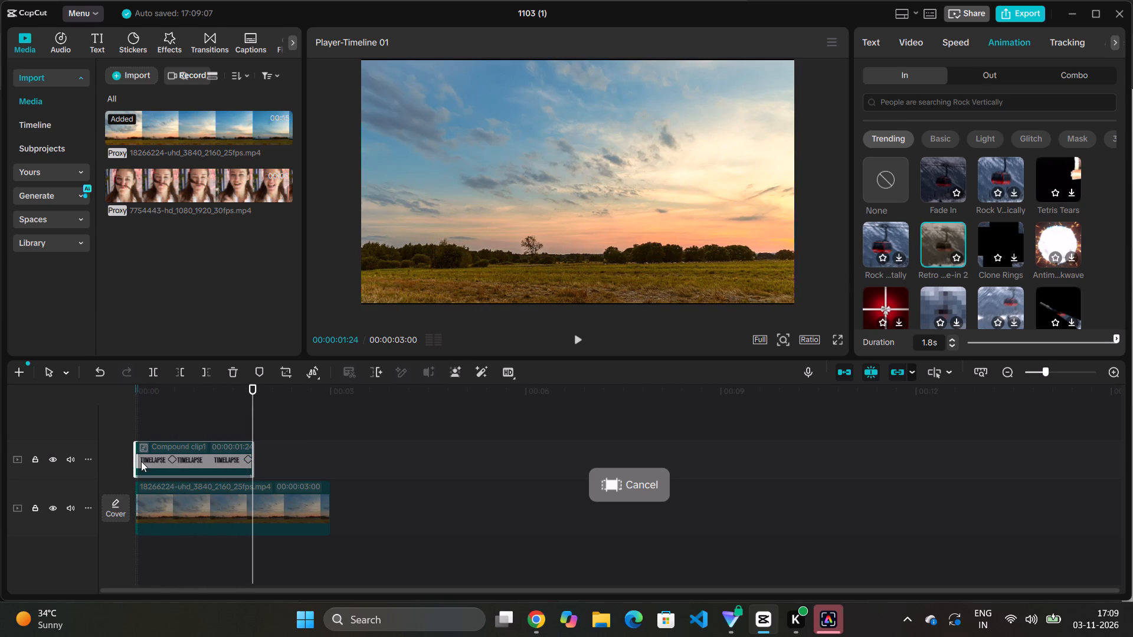
{"action": "key", "text": "space"}
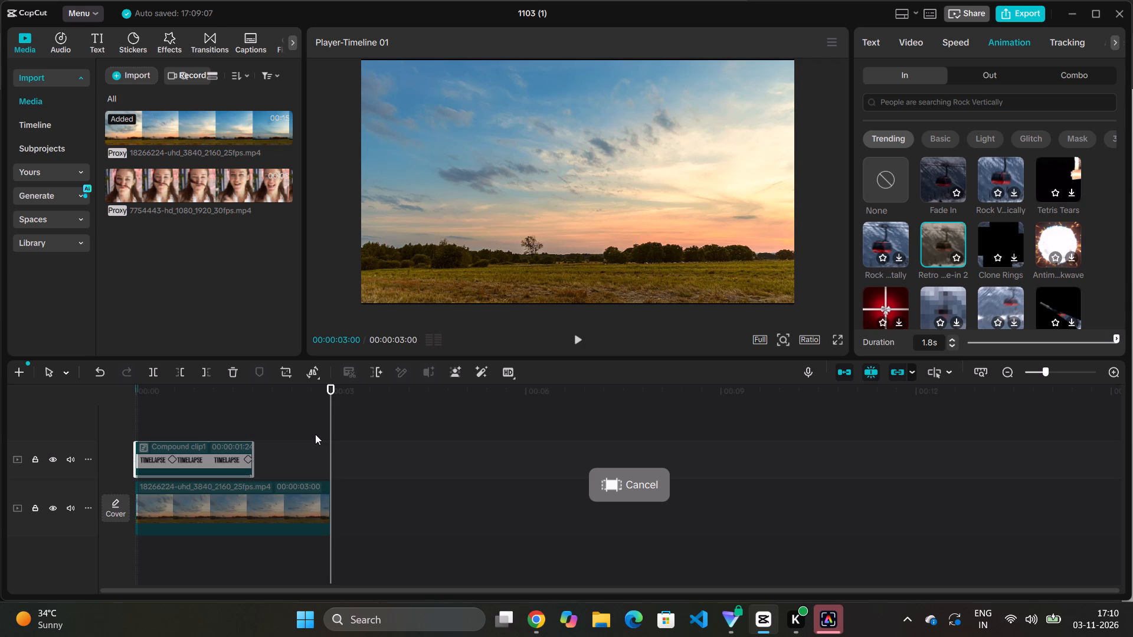
{"action": "left_click", "coordinate": [580, 343]}
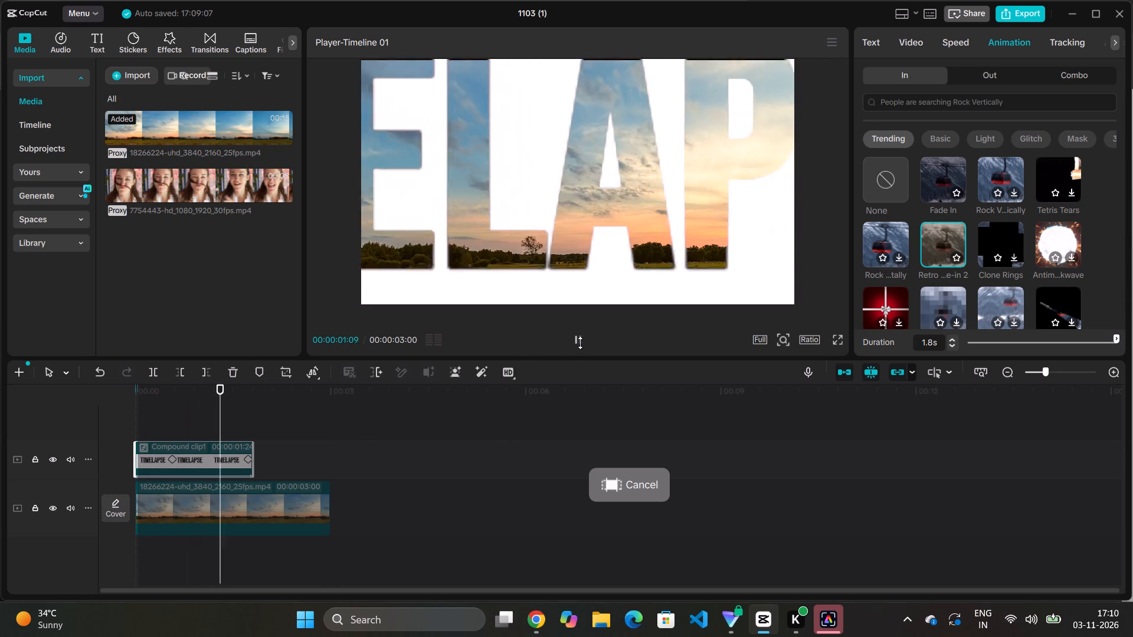
{"action": "left_click", "coordinate": [580, 343]}
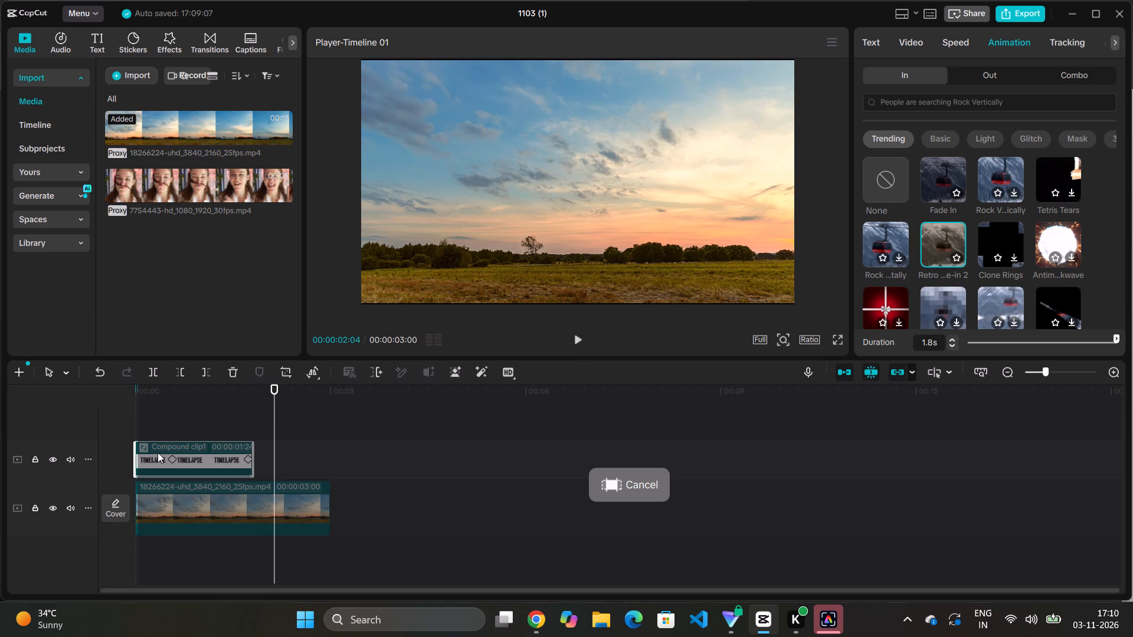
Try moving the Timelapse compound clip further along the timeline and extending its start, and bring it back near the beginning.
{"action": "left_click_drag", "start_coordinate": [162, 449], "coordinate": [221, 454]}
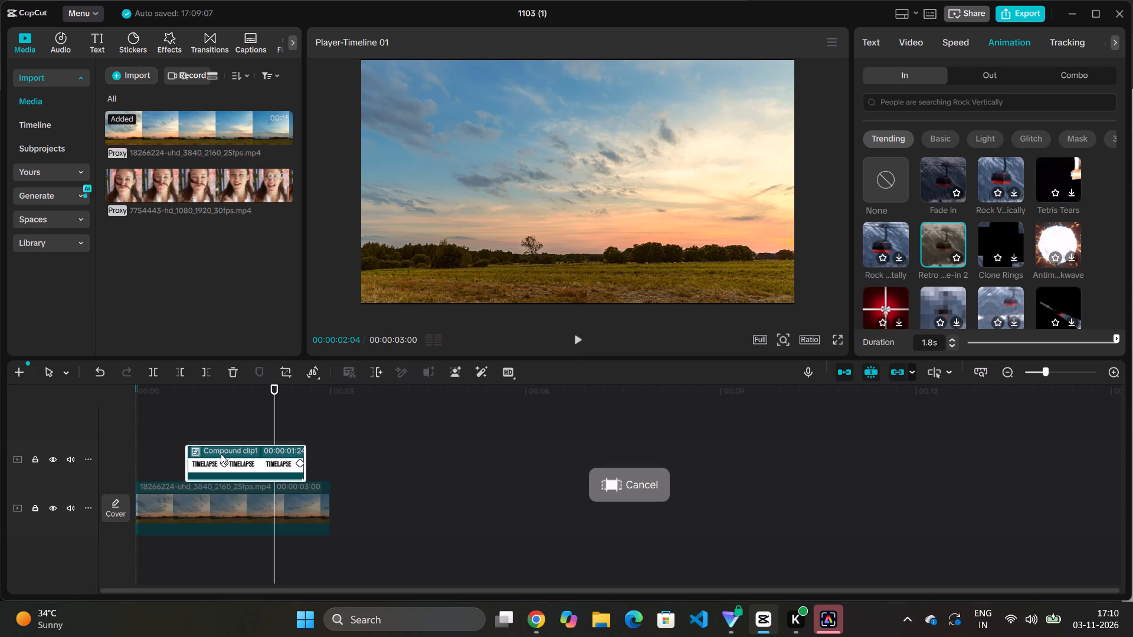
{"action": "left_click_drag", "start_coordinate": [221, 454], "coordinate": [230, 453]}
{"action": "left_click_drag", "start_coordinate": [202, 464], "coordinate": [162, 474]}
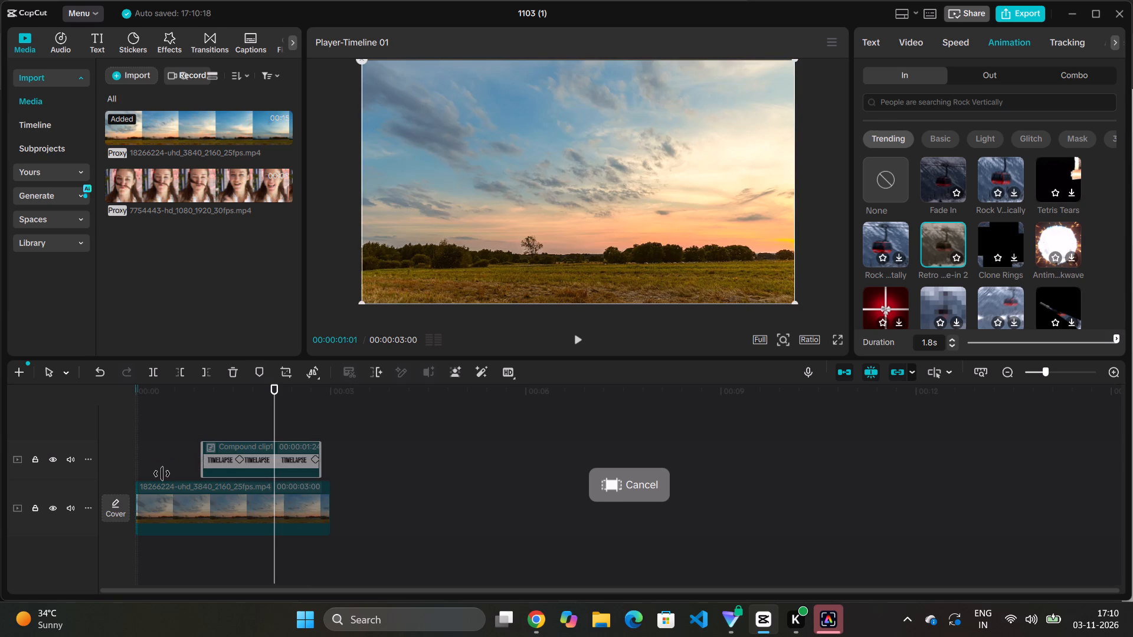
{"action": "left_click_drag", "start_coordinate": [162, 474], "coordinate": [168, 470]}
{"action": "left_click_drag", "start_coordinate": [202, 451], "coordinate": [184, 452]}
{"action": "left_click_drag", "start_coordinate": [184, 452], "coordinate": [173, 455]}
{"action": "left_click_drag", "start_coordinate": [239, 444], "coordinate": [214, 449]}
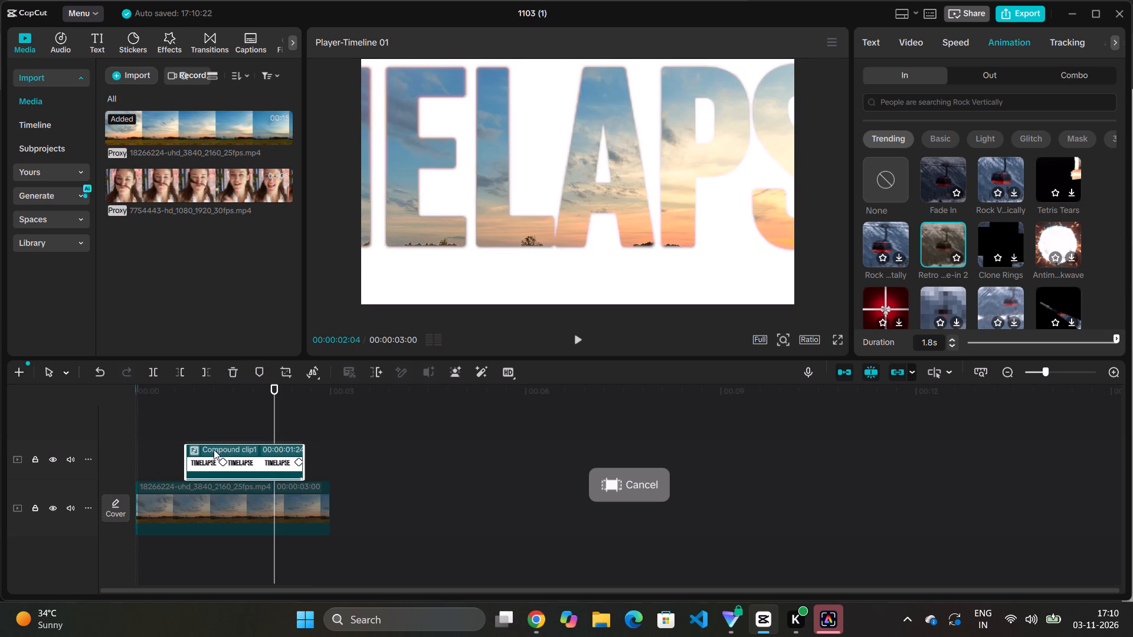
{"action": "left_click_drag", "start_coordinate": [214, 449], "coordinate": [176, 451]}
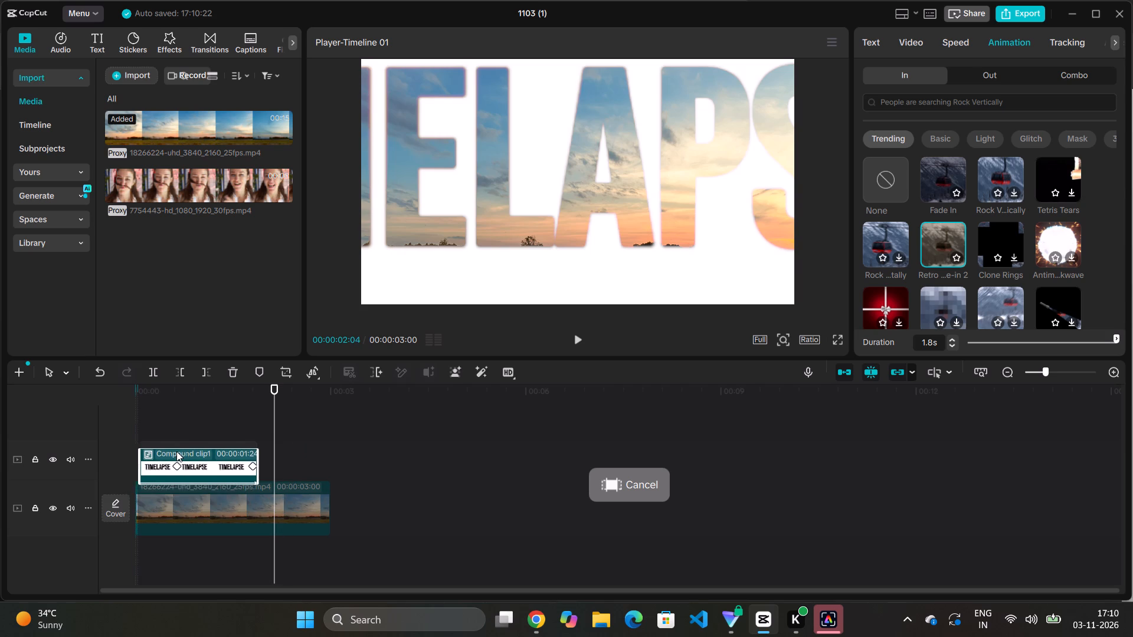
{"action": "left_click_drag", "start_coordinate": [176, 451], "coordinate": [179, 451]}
Extend the end of the Timelapse compound clip to a duration of 00:00:02:27.
{"action": "left_click_drag", "start_coordinate": [257, 468], "coordinate": [280, 472]}
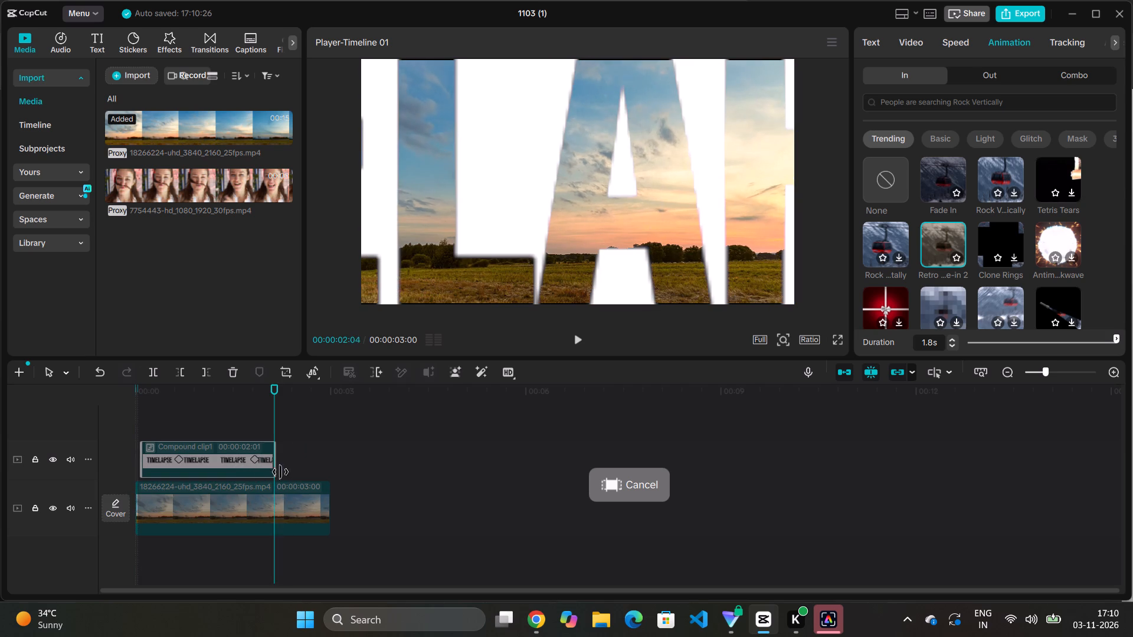
{"action": "left_click_drag", "start_coordinate": [280, 472], "coordinate": [333, 477]}
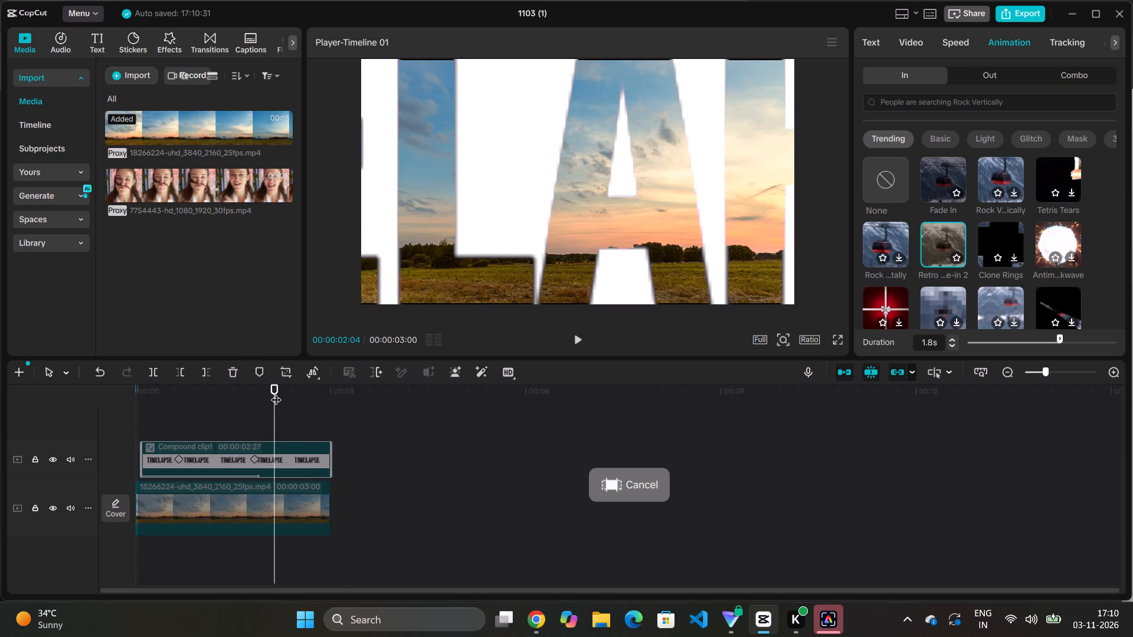
Move the last zoom keyframe of the Timelapse compound clip further along, close to the clip's extended end.
{"action": "left_click_drag", "start_coordinate": [276, 389], "coordinate": [334, 386]}
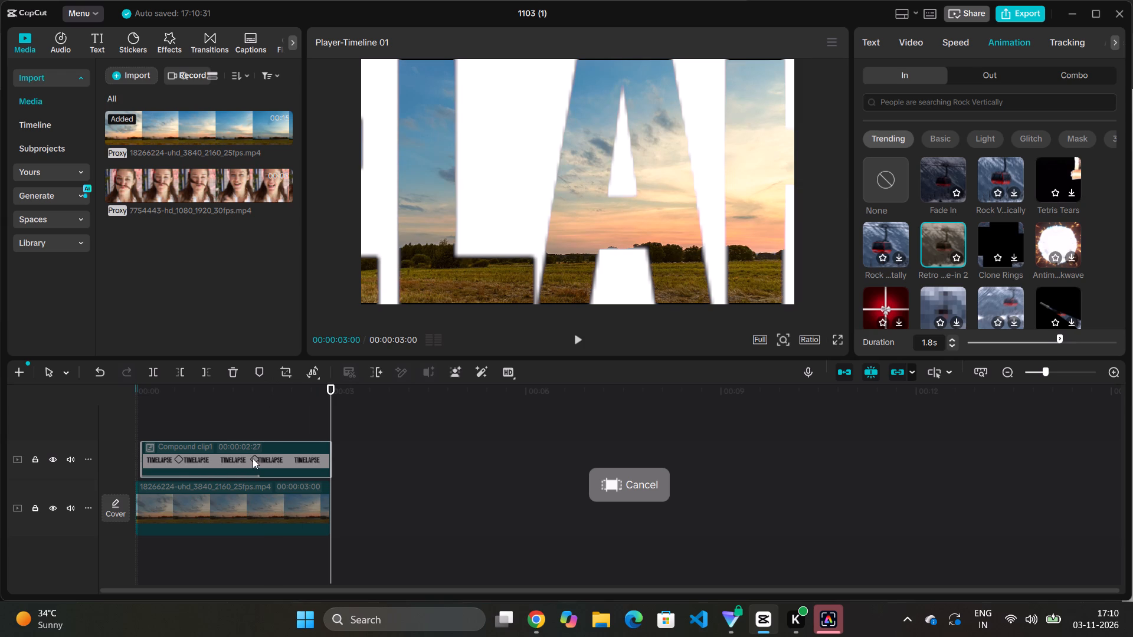
{"action": "left_click", "coordinate": [253, 458]}
{"action": "left_click_drag", "start_coordinate": [253, 458], "coordinate": [312, 455]}
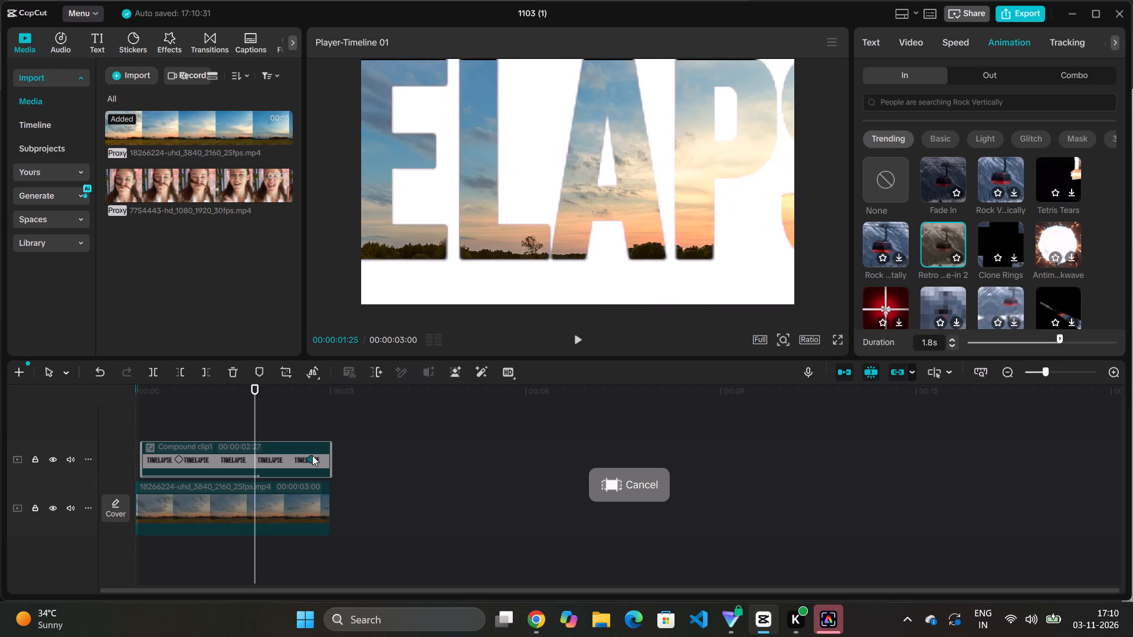
{"action": "left_click_drag", "start_coordinate": [312, 455], "coordinate": [315, 456]}
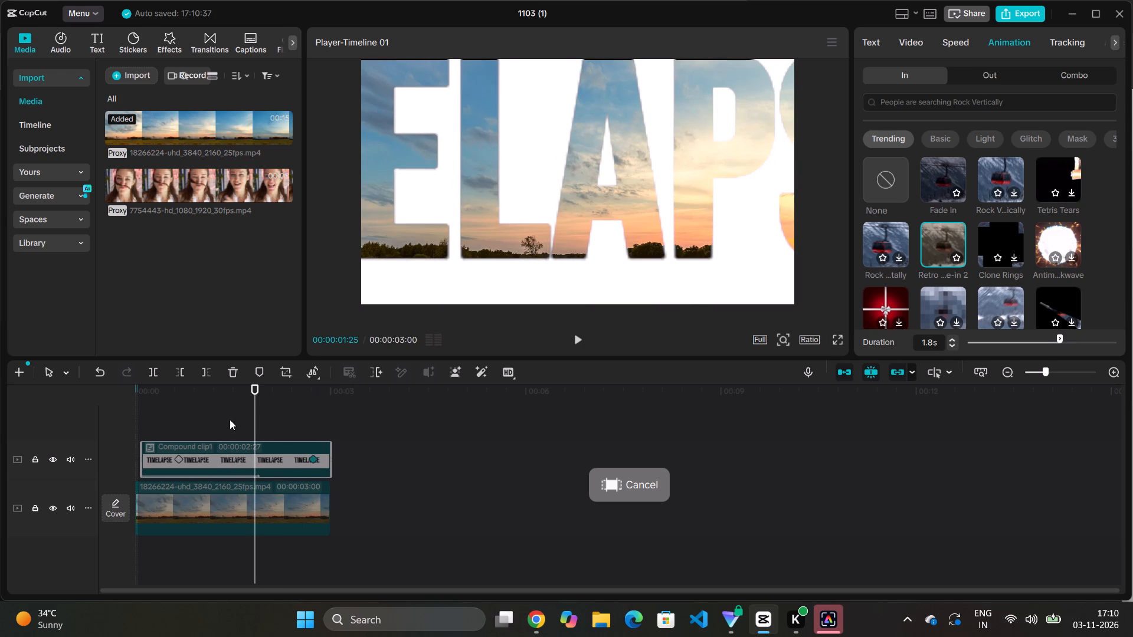
Add a marker to the Timelapse compound clip at 00:00:01:25.
{"action": "left_click", "coordinate": [255, 377]}
Play back the timeline from 00:00:00:16 to check the slower zoom through the Timelapse letters.
{"action": "left_click_drag", "start_coordinate": [254, 386], "coordinate": [171, 424]}
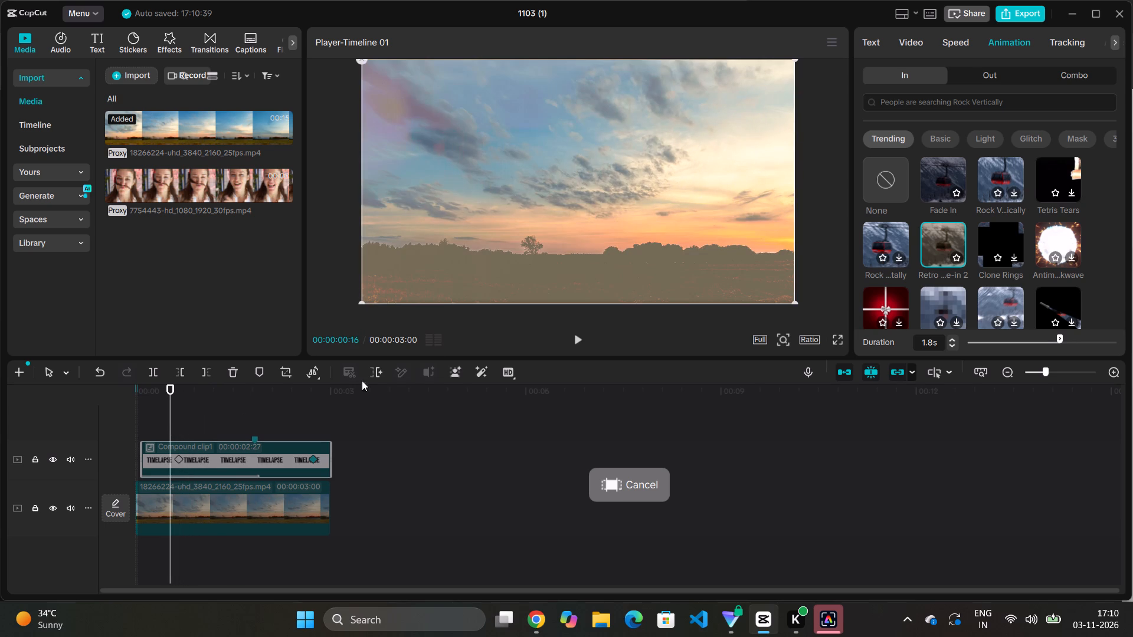
{"action": "left_click", "coordinate": [577, 341]}
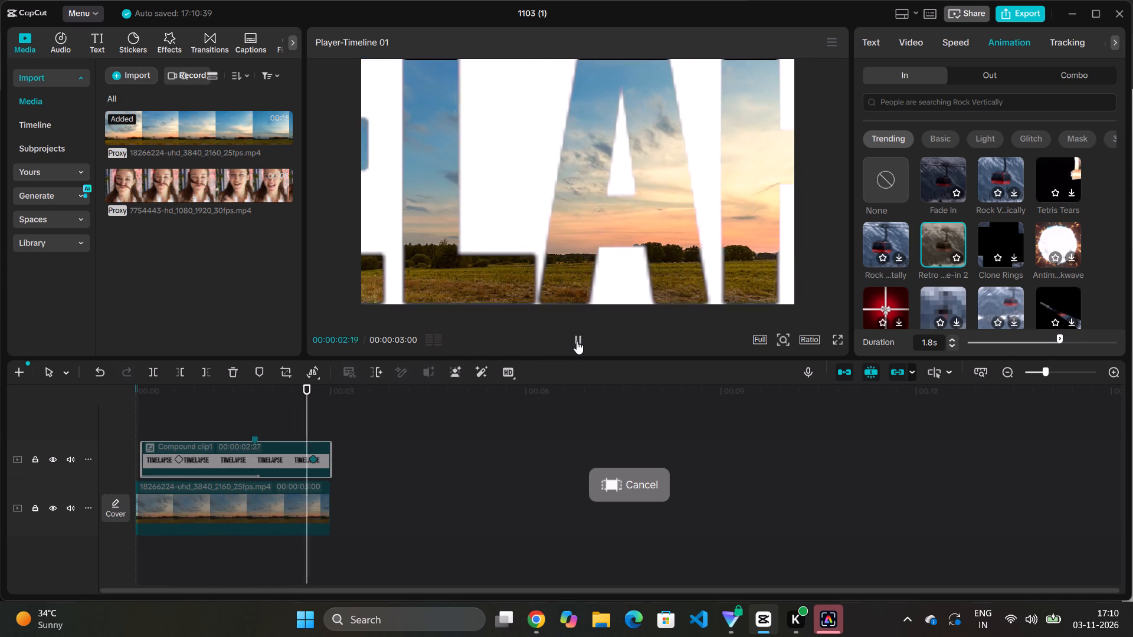
Extend the end of the sky footage clip on the main track to a duration of 00:00:05:18.
{"action": "left_click", "coordinate": [286, 510]}
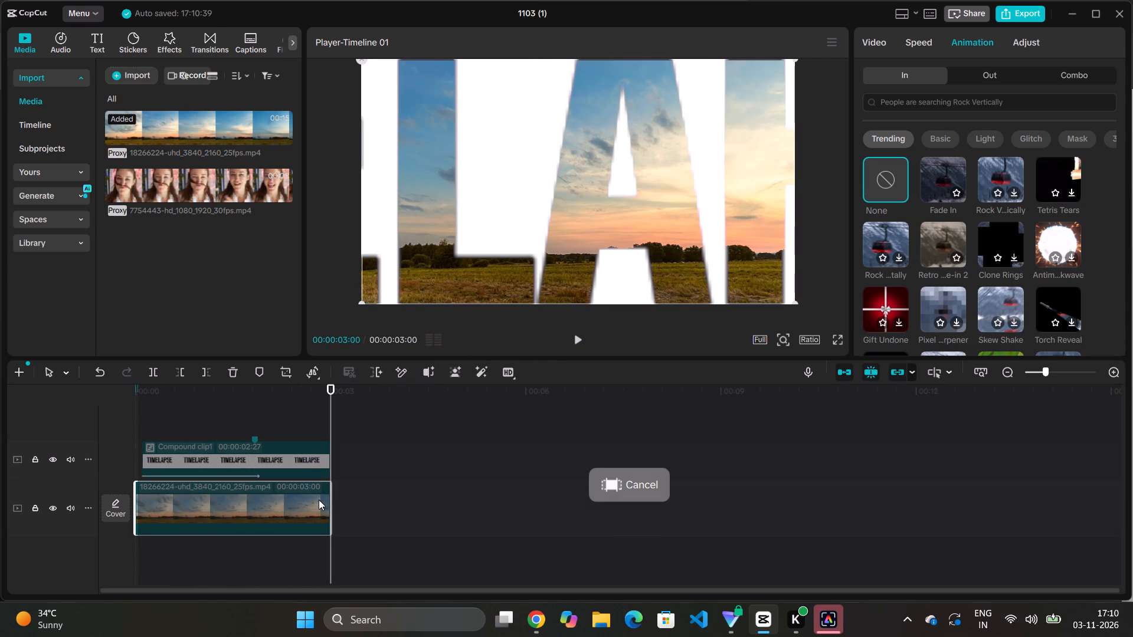
{"action": "left_click_drag", "start_coordinate": [332, 503], "coordinate": [496, 504]}
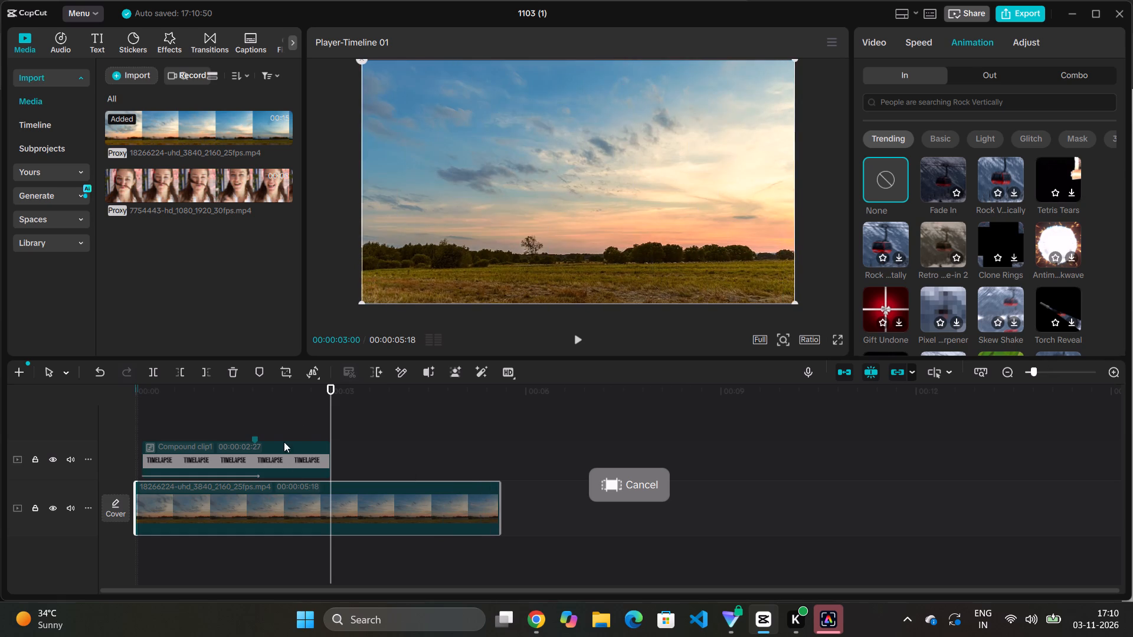
Move the Timelapse compound clip to the very start of the timeline and play back from the beginning.
{"action": "left_click_drag", "start_coordinate": [333, 385], "coordinate": [108, 443]}
{"action": "left_click_drag", "start_coordinate": [192, 448], "coordinate": [177, 450]}
{"action": "left_click", "coordinate": [577, 343]}
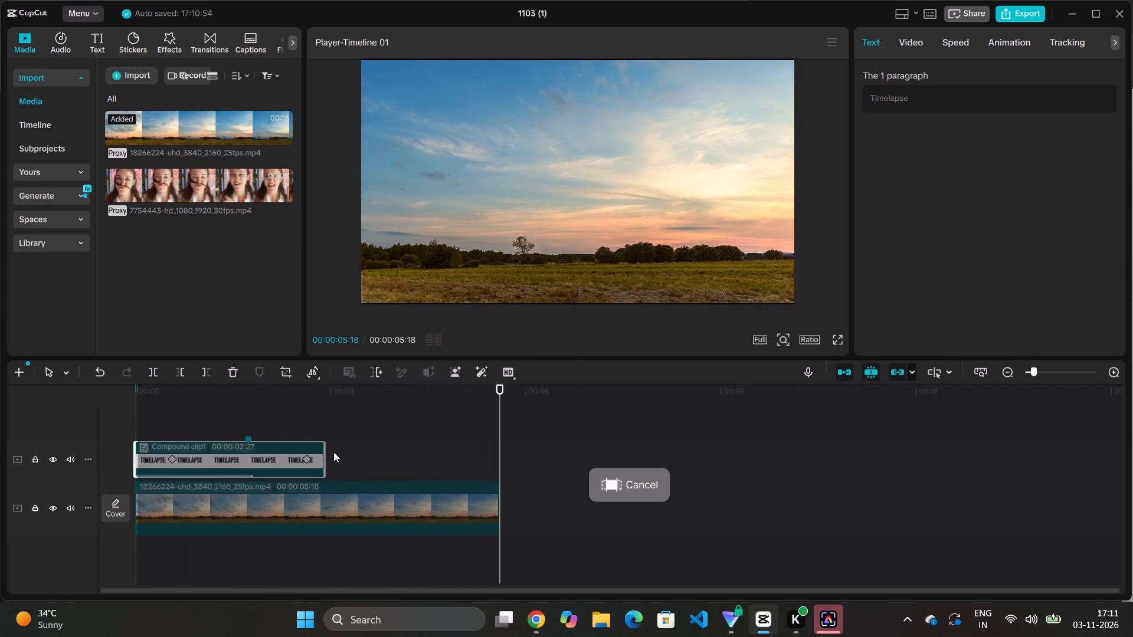
Trim the end of the Timelapse compound clip to 00:00:02:19, right at its last keyframe, and replay the timeline.
{"action": "left_click_drag", "start_coordinate": [326, 462], "coordinate": [308, 470]}
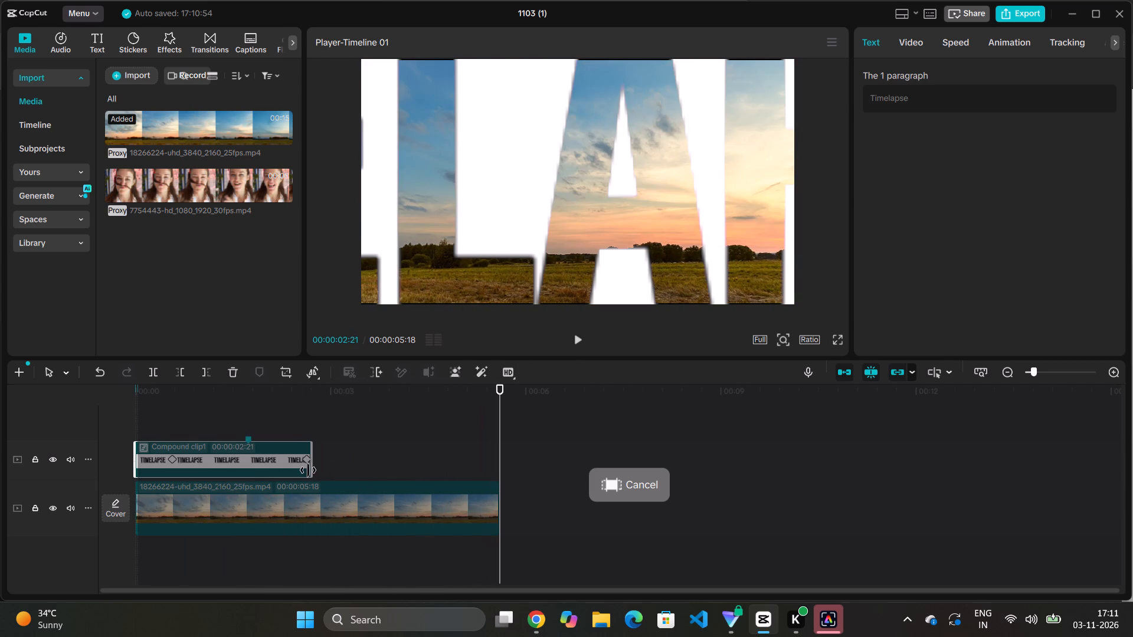
{"action": "left_click_drag", "start_coordinate": [308, 470], "coordinate": [309, 476]}
{"action": "left_click_drag", "start_coordinate": [309, 476], "coordinate": [305, 477]}
{"action": "left_click", "coordinate": [577, 347]}
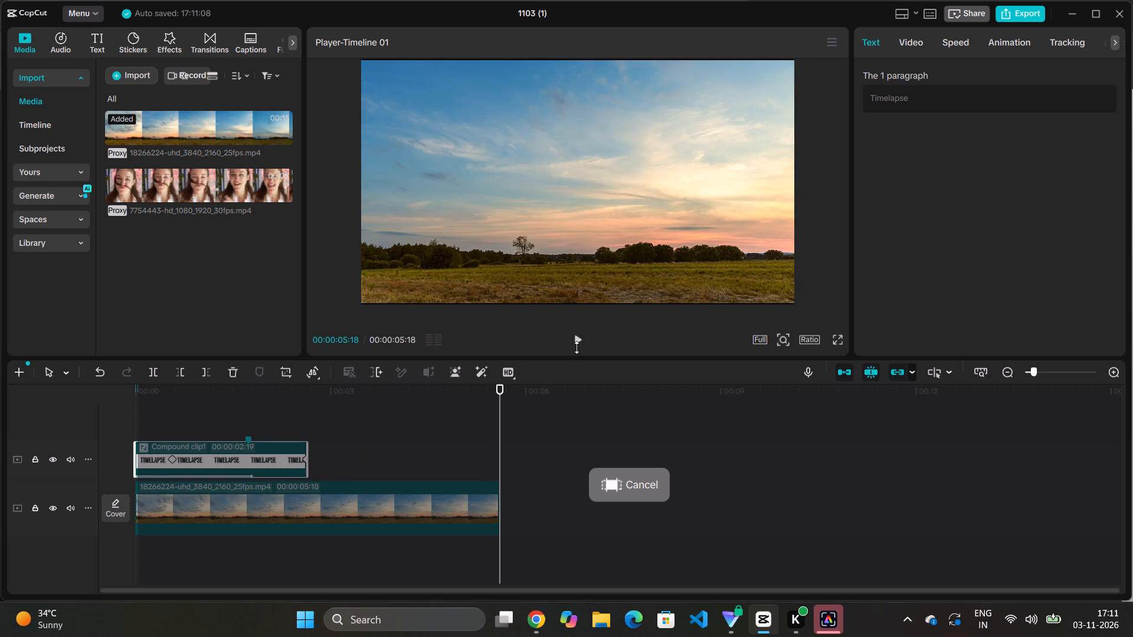